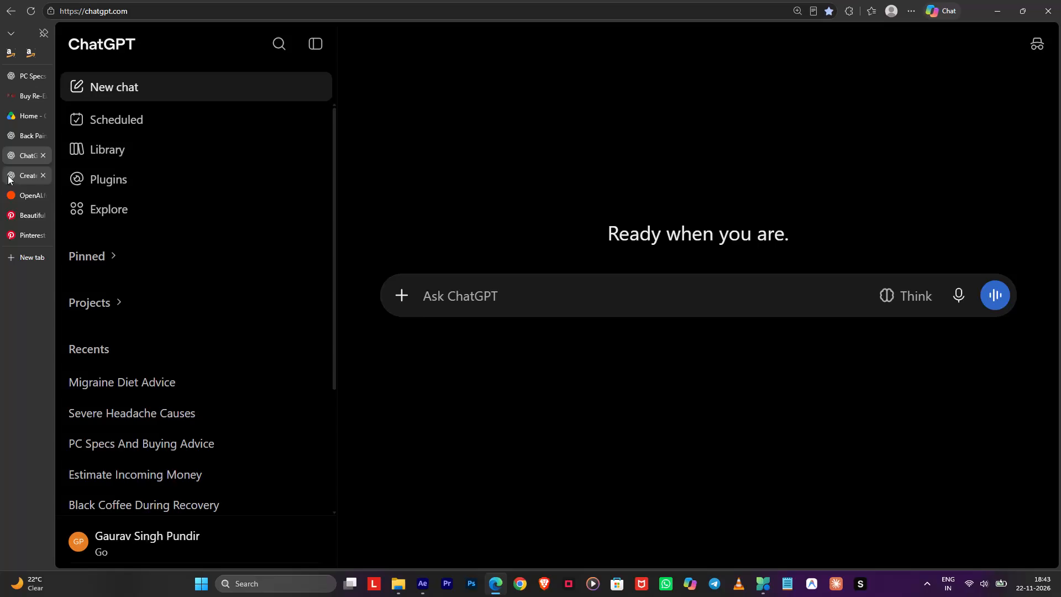
Search Pinterest for "images of lord ganesha", replacing the previous search for Mata Rani images.
{"action": "left_click", "coordinate": [16, 215]}
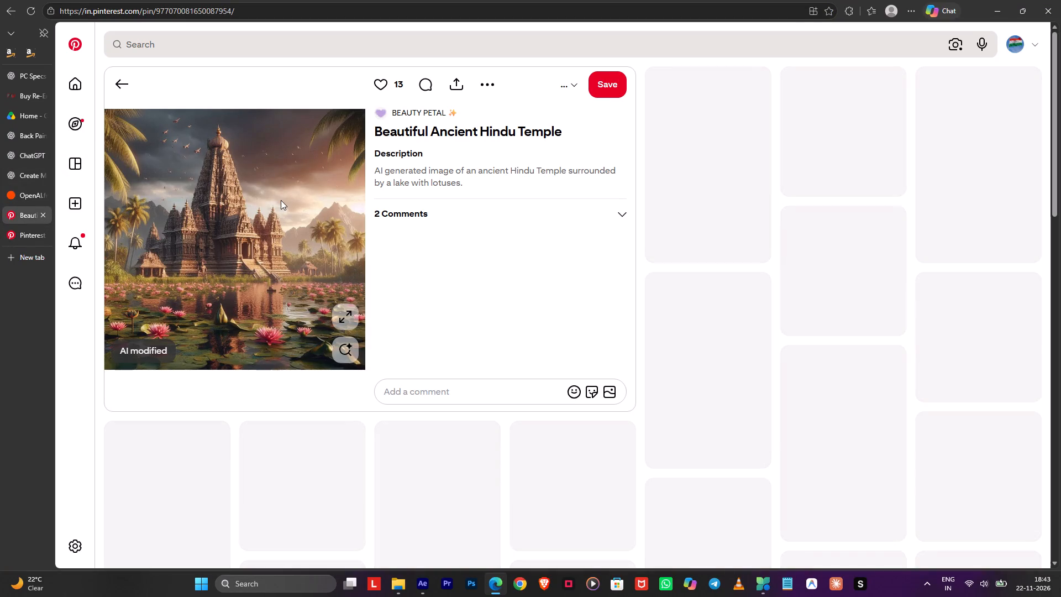
{"action": "left_click", "coordinate": [26, 235]}
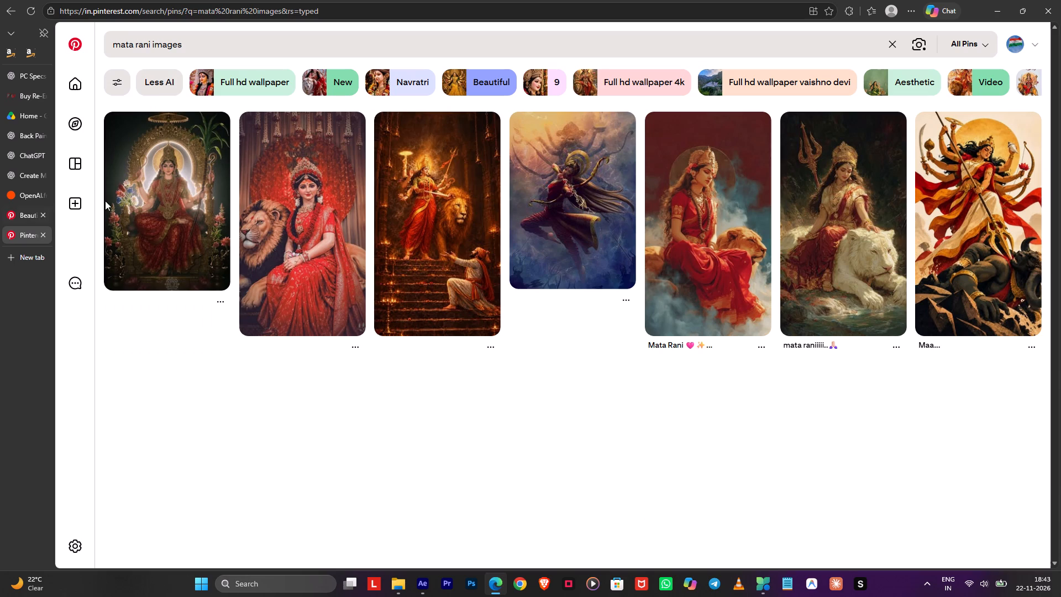
{"action": "left_click_drag", "start_coordinate": [256, 43], "coordinate": [35, 43]}
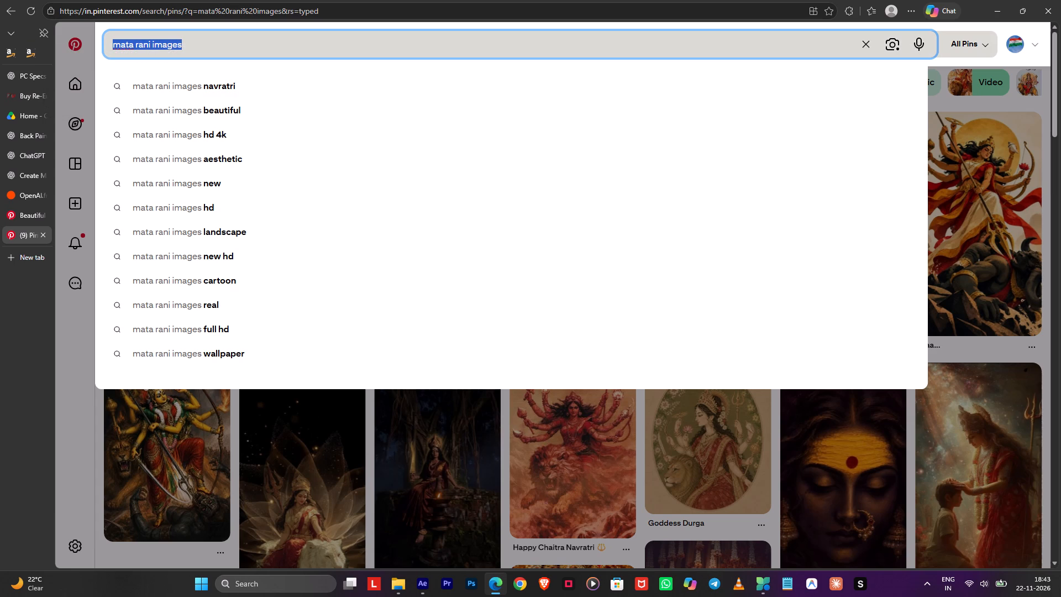
{"action": "type", "text": "images of lord"}
{"action": "key", "text": "space"}
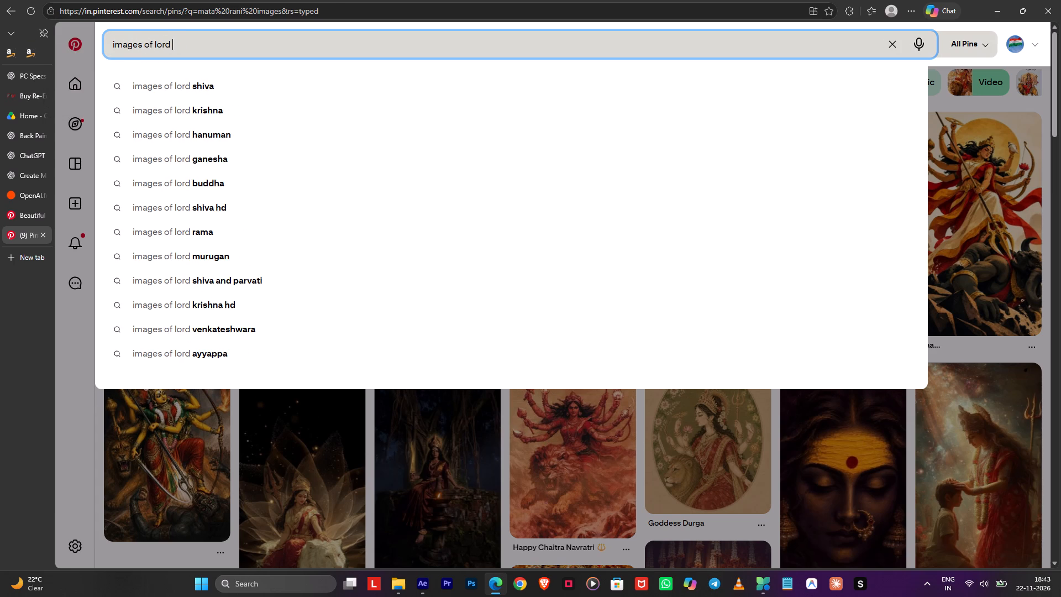
{"action": "type", "text": "ganesha"}
{"action": "key", "text": "Return"}
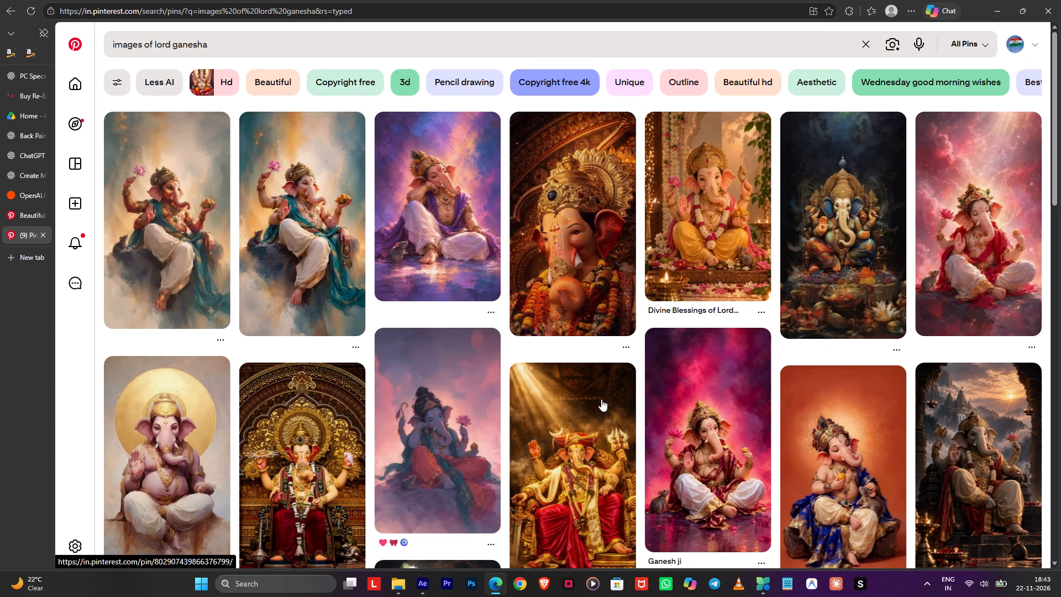
{"action": "left_click", "coordinate": [424, 445]}
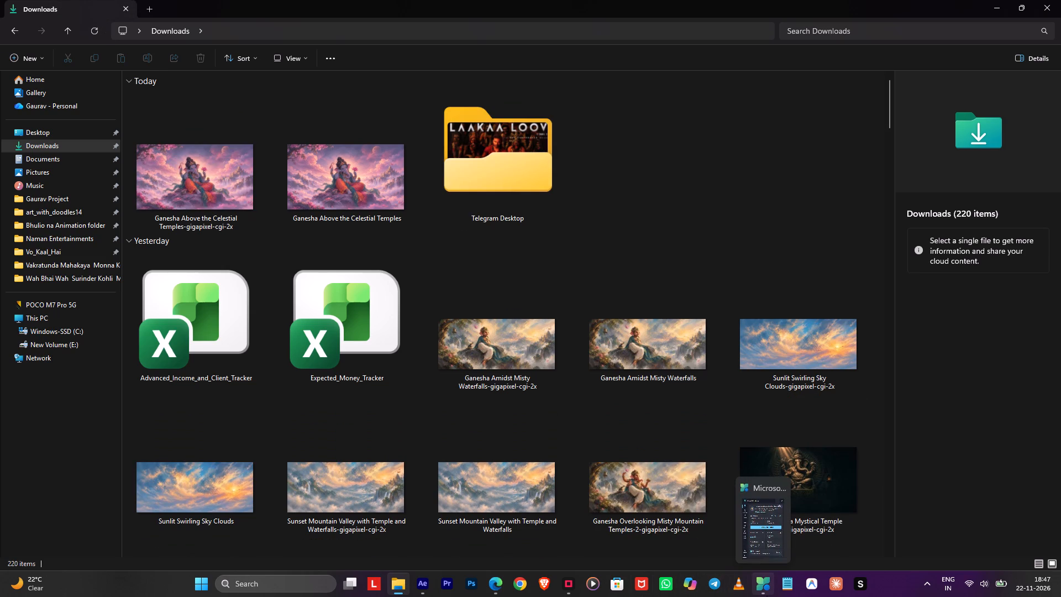
Switch to Microsoft PC Manager and run a PC boost to free memory.
{"action": "left_click", "coordinate": [764, 530]}
{"action": "left_click", "coordinate": [895, 369]}
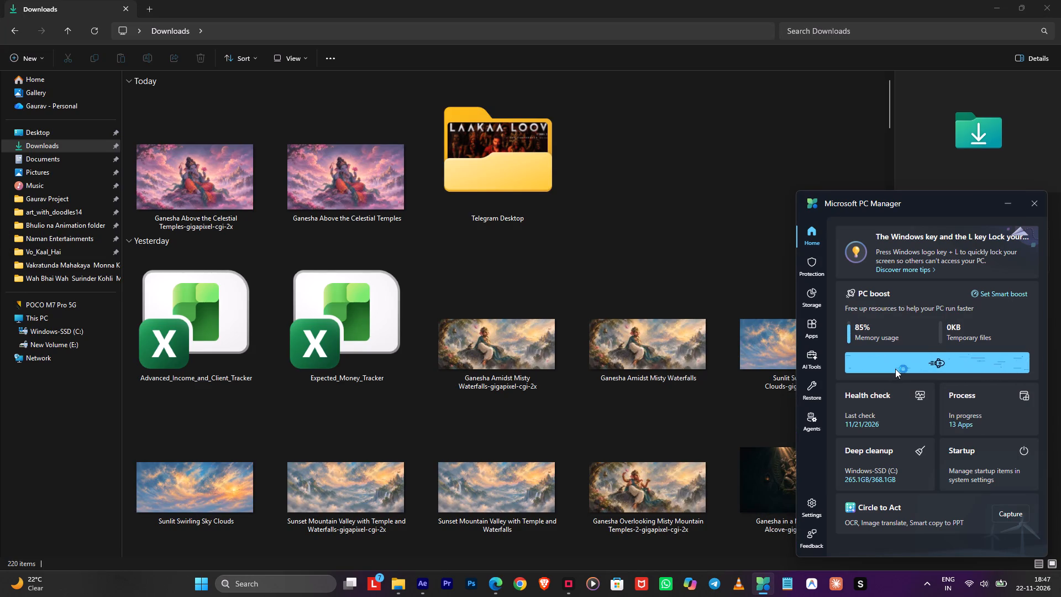
In process management, end background processes including MicrosoftStartFeedProvider, WidgetService.exe and Nahimic 3.
{"action": "left_click", "coordinate": [978, 409]}
{"action": "scroll", "coordinate": [978, 402], "scroll_direction": "down", "scroll_amount": 12}
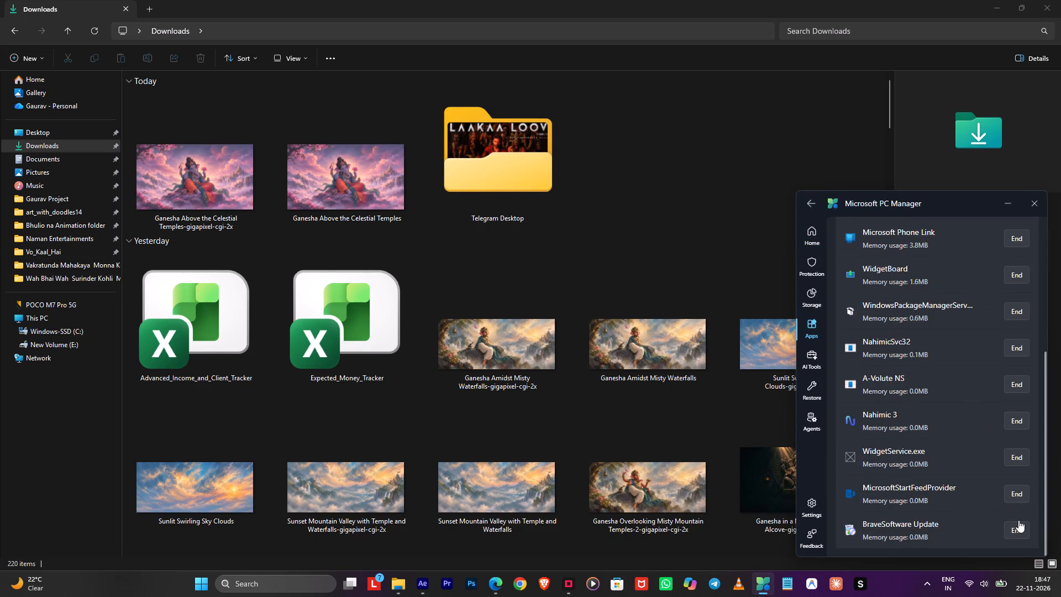
{"action": "left_click", "coordinate": [1021, 523]}
{"action": "key", "text": "space"}
{"action": "left_click", "coordinate": [1021, 523]}
{"action": "key", "text": "space"}
{"action": "left_click", "coordinate": [1021, 523]}
{"action": "key", "text": "space"}
{"action": "left_click", "coordinate": [1021, 523]}
{"action": "key", "text": "space"}
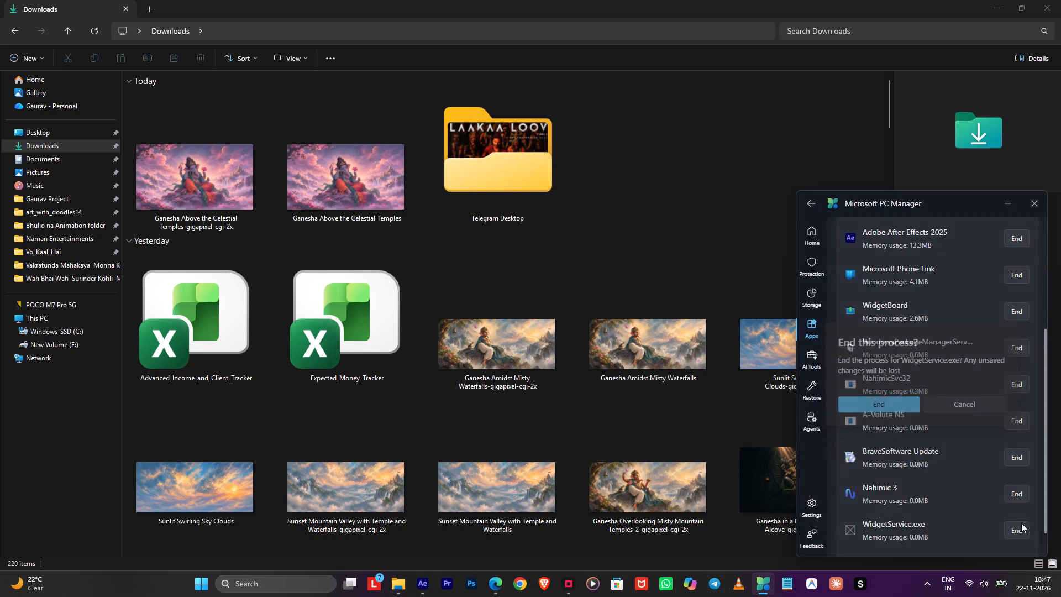
{"action": "left_click", "coordinate": [1021, 523]}
{"action": "key", "text": "space"}
{"action": "left_click", "coordinate": [1021, 523]}
{"action": "key", "text": "space"}
{"action": "left_click", "coordinate": [1021, 523]}
{"action": "key", "text": "space"}
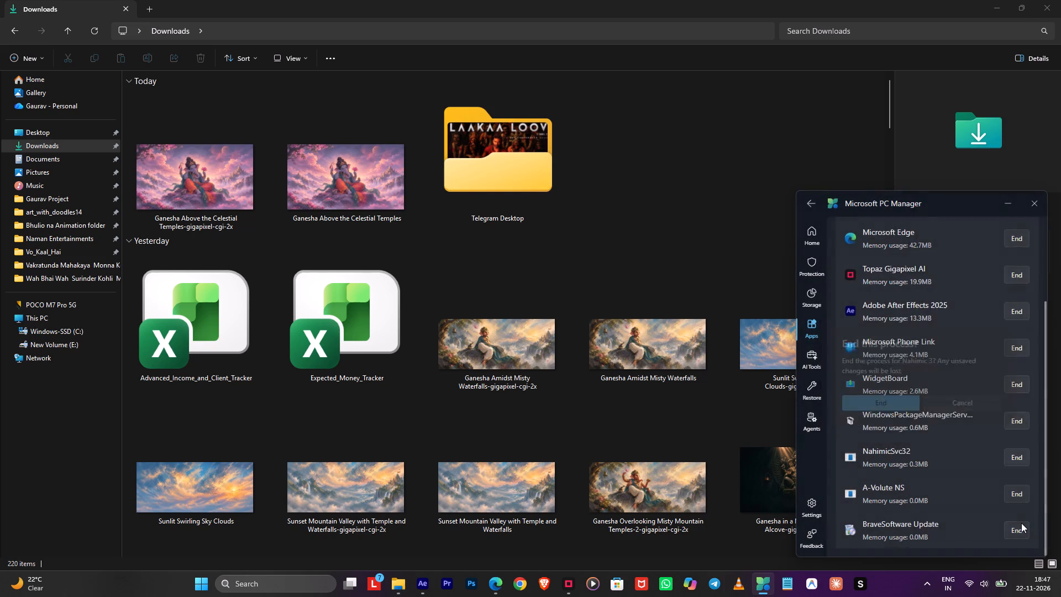
End further background processes, including BraveSoftware Update and NahimicSvc32.
{"action": "left_click", "coordinate": [1021, 523]}
{"action": "key", "text": "space"}
{"action": "left_click", "coordinate": [1021, 523]}
{"action": "key", "text": "space"}
{"action": "left_click", "coordinate": [1021, 523]}
{"action": "key", "text": "space"}
{"action": "left_click", "coordinate": [1021, 523]}
{"action": "key", "text": "space"}
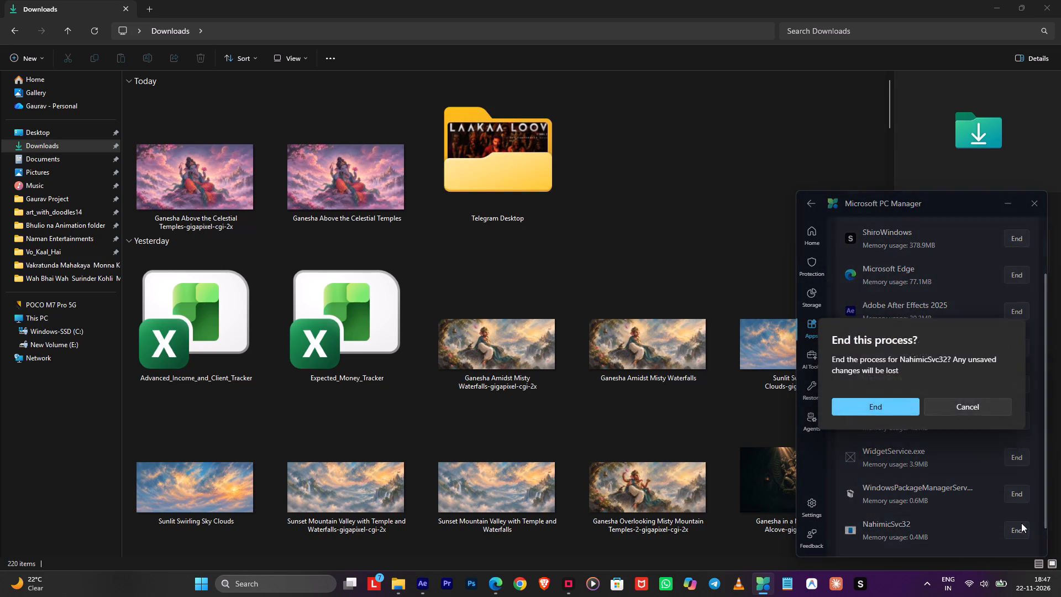
{"action": "left_click", "coordinate": [1021, 523]}
{"action": "key", "text": "space"}
{"action": "left_click", "coordinate": [1021, 523]}
{"action": "key", "text": "space"}
End the remaining background helper processes, including WindowsPackageManagerServer.exe and WidgetBoard.
{"action": "left_click", "coordinate": [1018, 489]}
{"action": "key", "text": "space"}
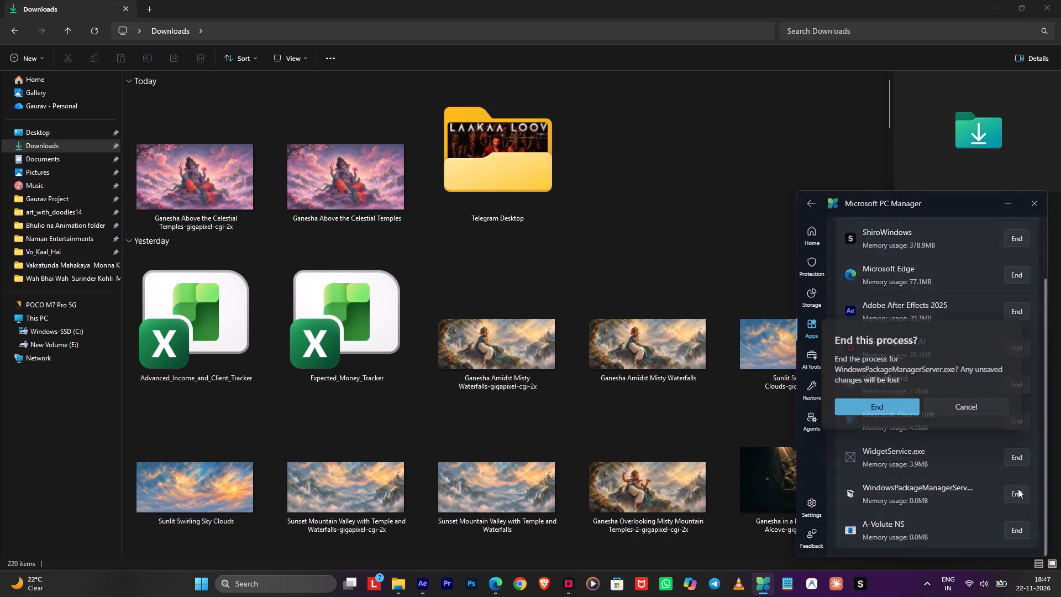
{"action": "left_click", "coordinate": [1018, 489]}
{"action": "key", "text": "space"}
{"action": "left_click", "coordinate": [1018, 489]}
{"action": "key", "text": "space"}
{"action": "left_click", "coordinate": [1017, 462]}
{"action": "key", "text": "space"}
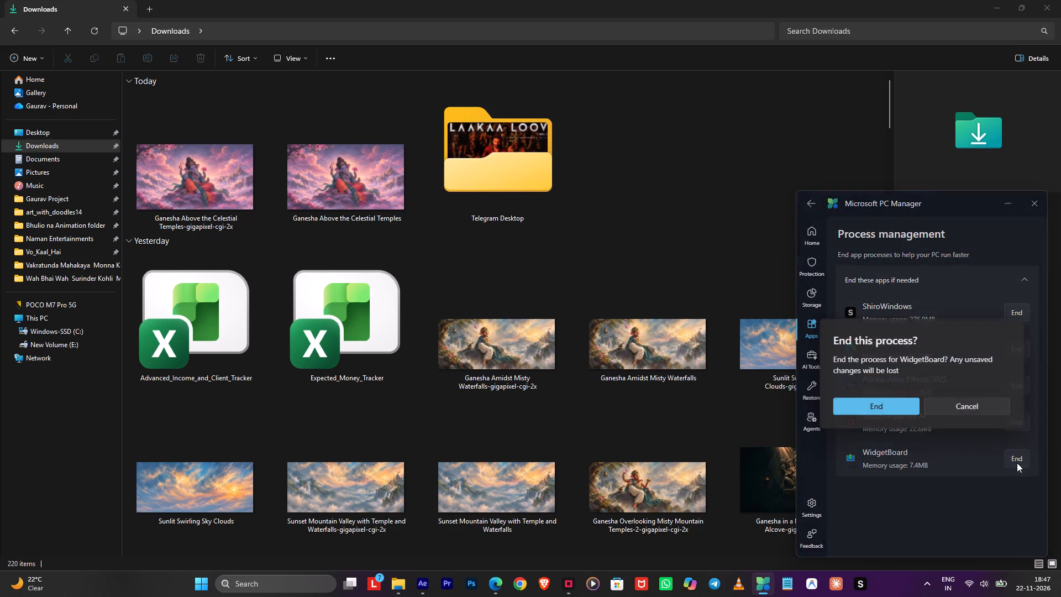
Return to PC Manager's home page and run the PC boost again.
{"action": "left_click", "coordinate": [815, 226]}
{"action": "left_click", "coordinate": [876, 362]}
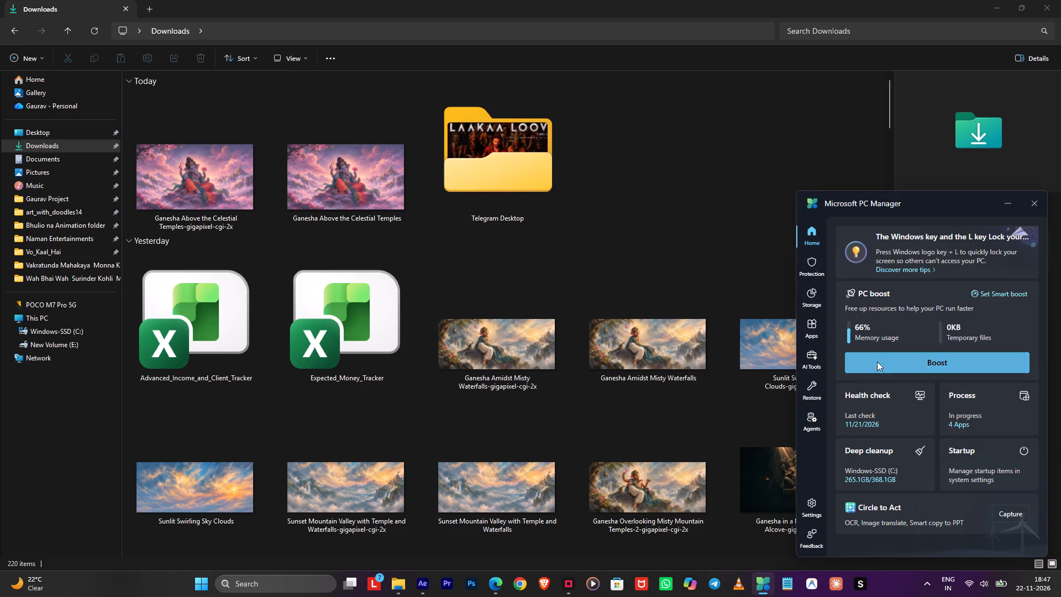
Launch Adobe Photoshop and boost the PC's memory once more while it loads.
{"action": "left_click", "coordinate": [468, 589]}
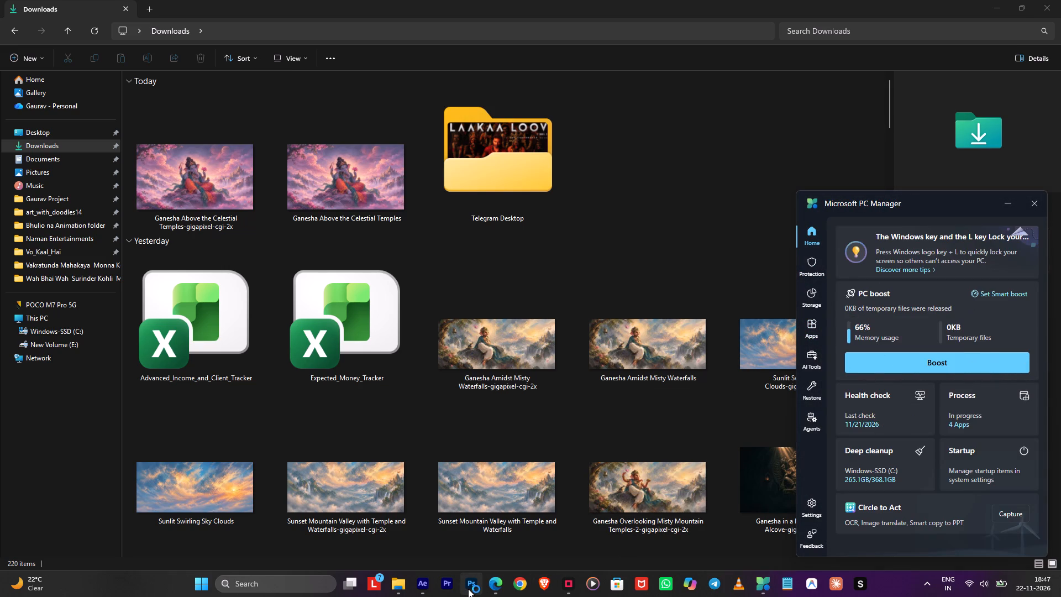
{"action": "left_click", "coordinate": [910, 369]}
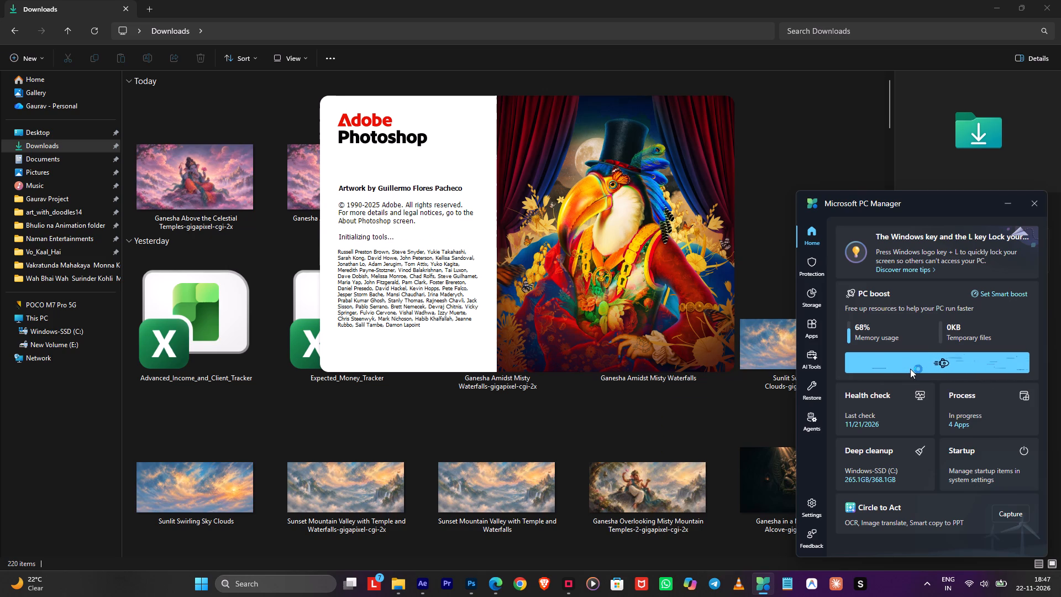
{"action": "left_click", "coordinate": [910, 369]}
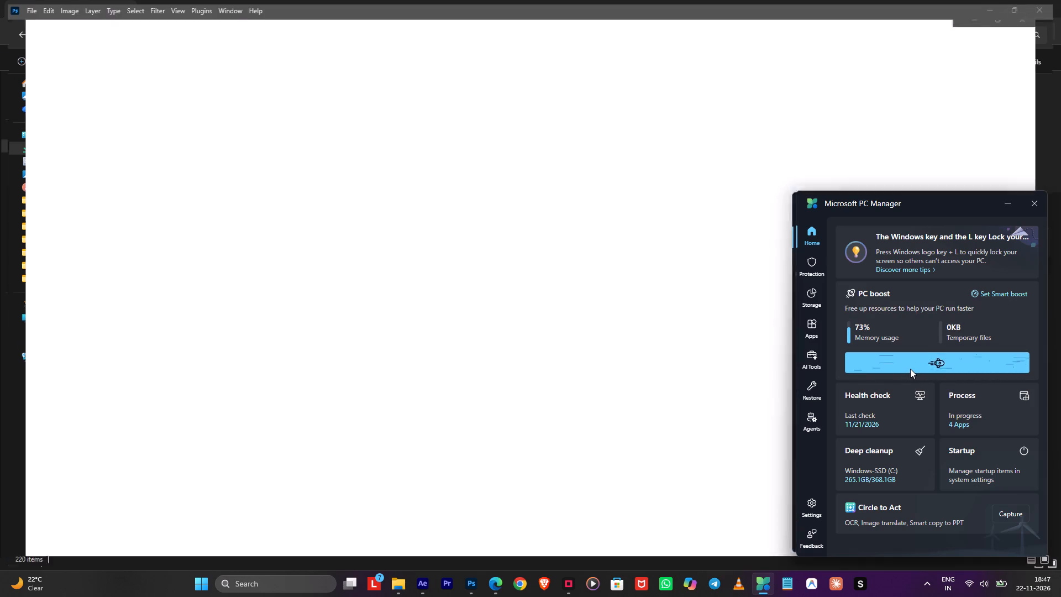
{"action": "left_click", "coordinate": [695, 385]}
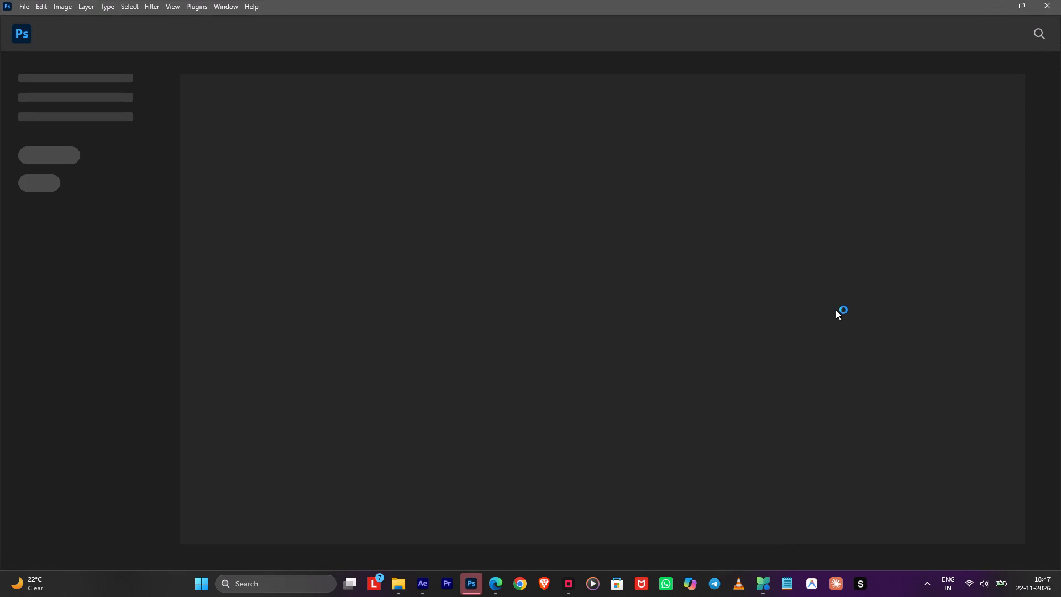
Open Ganesha Above the Celestial Temples-gigapixel-cgi-2x from the Downloads folder in Photoshop.
{"action": "left_click", "coordinate": [395, 589]}
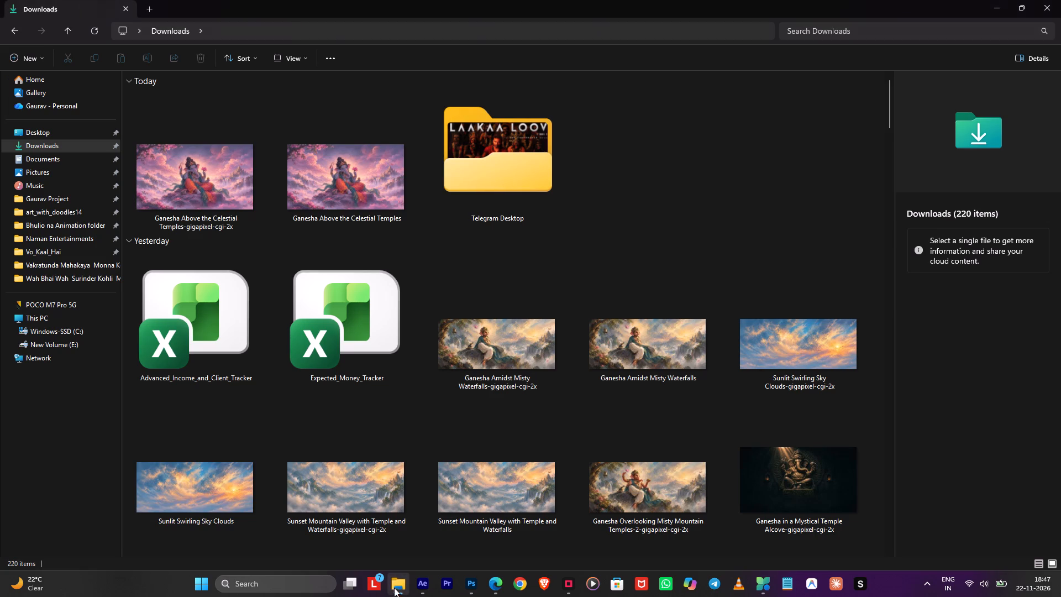
{"action": "left_click", "coordinate": [157, 179]}
{"action": "left_click_drag", "start_coordinate": [172, 182], "coordinate": [367, 230]}
{"action": "key", "text": "alt+Tab"}
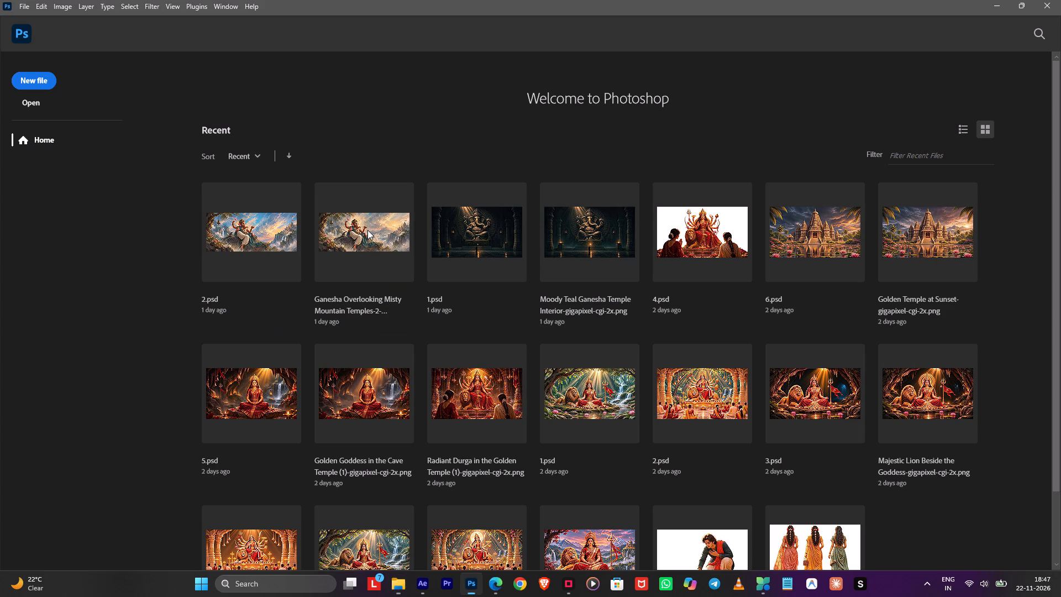
{"action": "left_click_drag", "start_coordinate": [367, 230], "coordinate": [374, 252]}
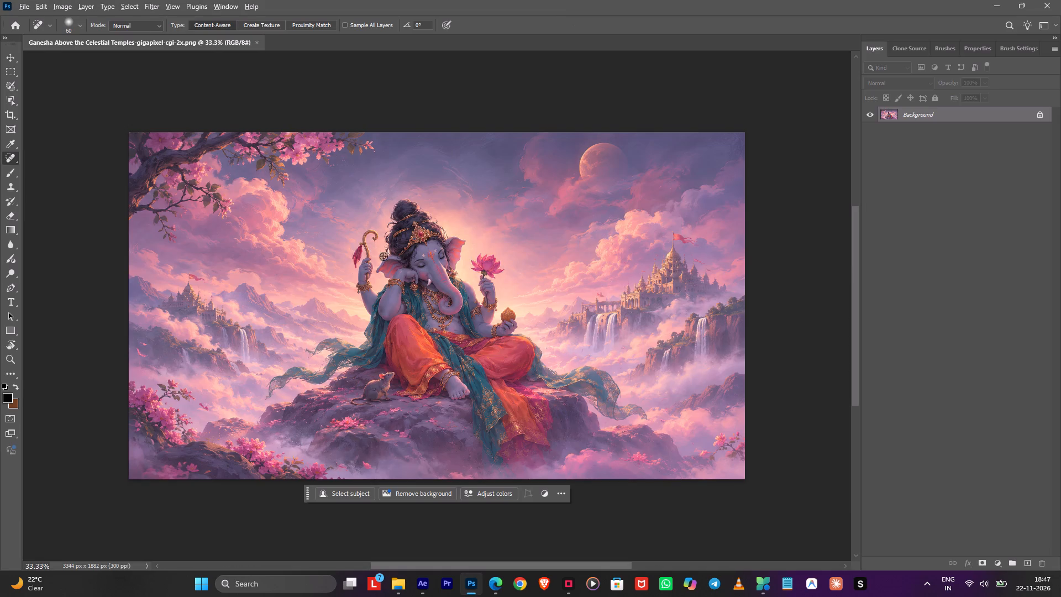
Select Ganesha and the rock beneath him with a loose Object Selection lasso that extends along the image's bottom edge.
{"action": "key", "text": "shift+w"}
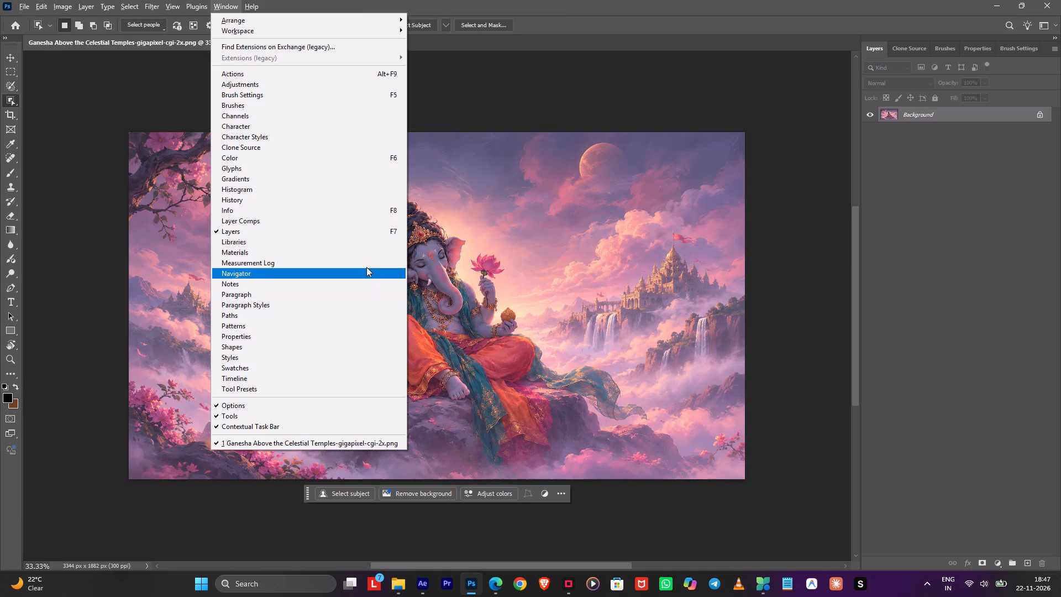
{"action": "key", "text": "w"}
{"action": "left_click", "coordinate": [934, 209]}
{"action": "key", "text": "w"}
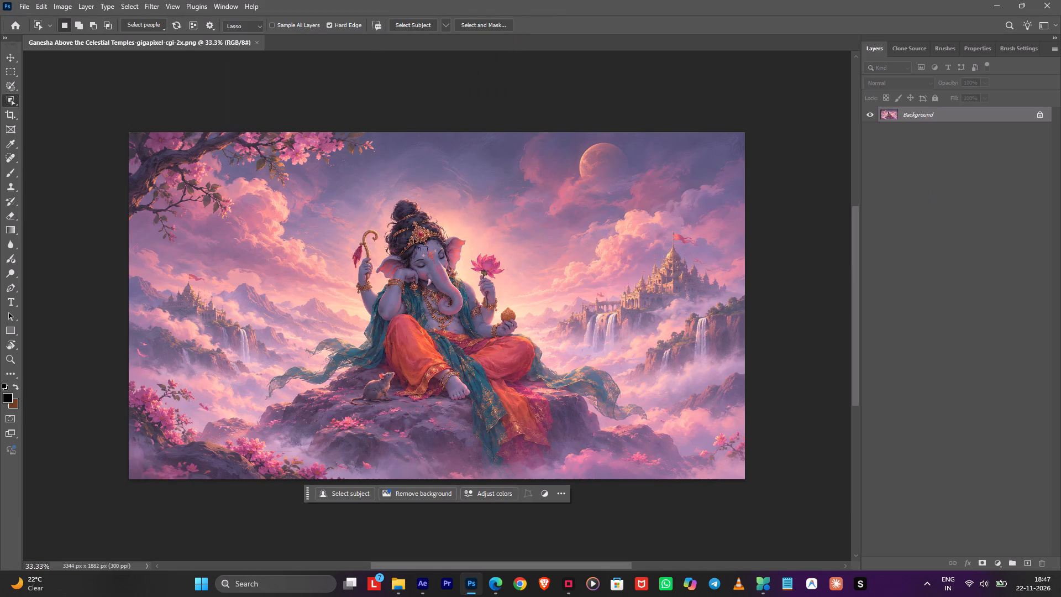
{"action": "left_click_drag", "start_coordinate": [409, 198], "coordinate": [135, 366]}
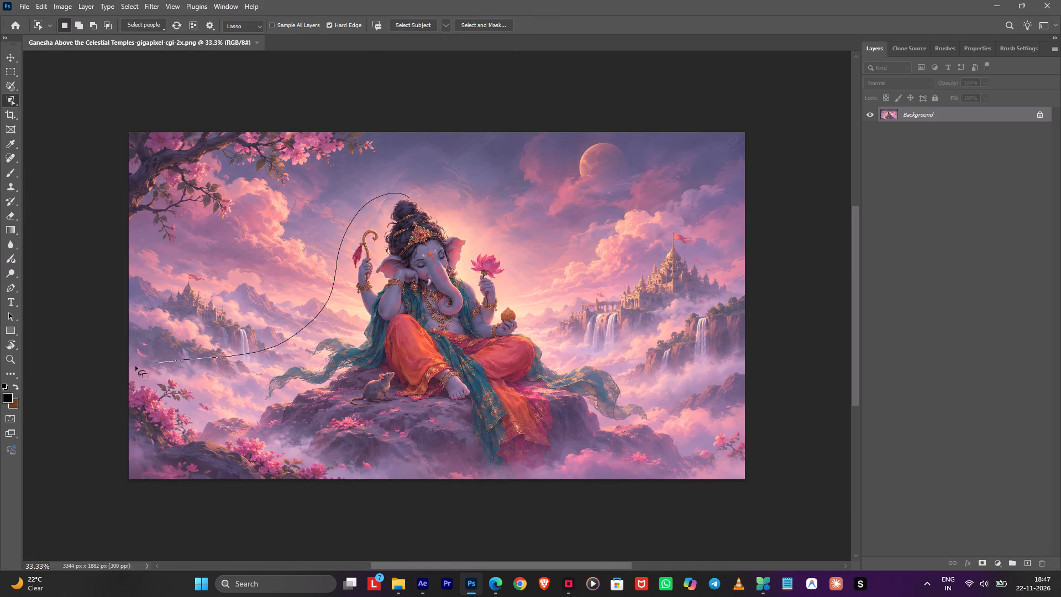
{"action": "left_click_drag", "start_coordinate": [135, 366], "coordinate": [684, 422]}
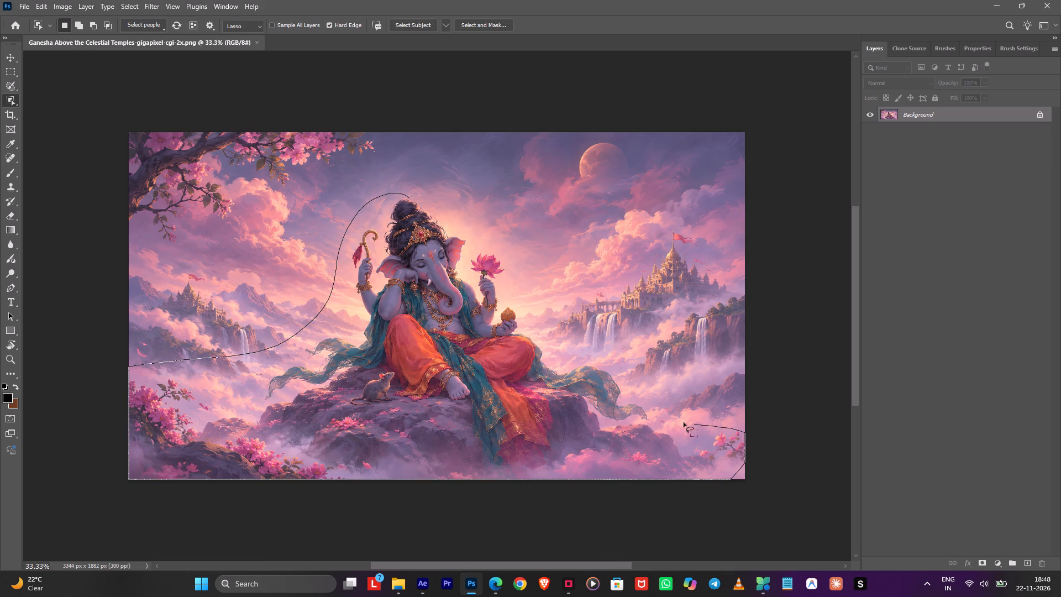
{"action": "left_click_drag", "start_coordinate": [684, 422], "coordinate": [531, 284]}
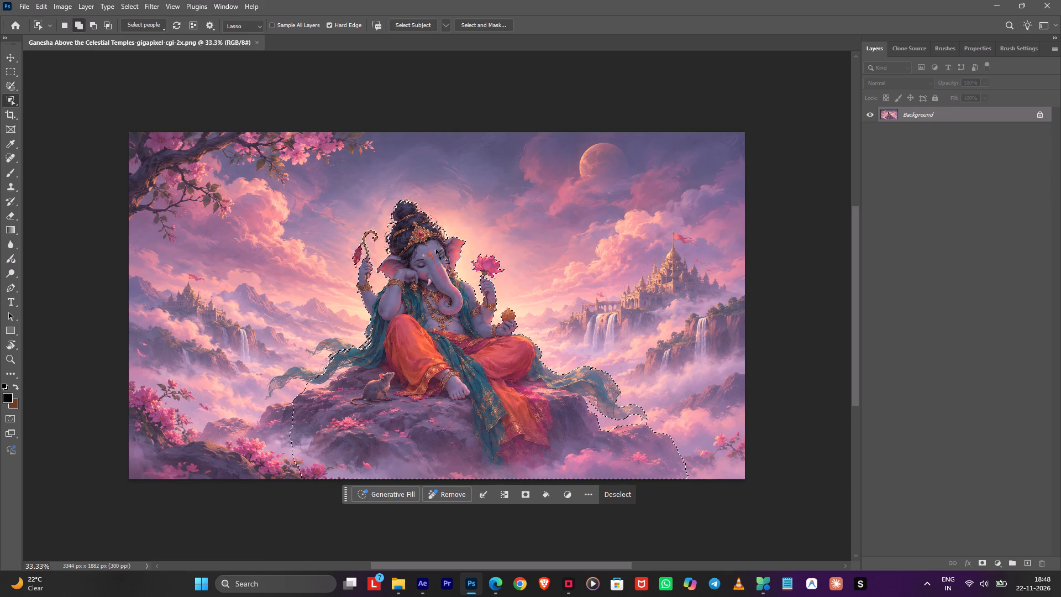
Add the rocks and branch in the image's lower-left foreground to the selection with the Object Selection lasso.
{"action": "left_click_drag", "start_coordinate": [300, 399], "coordinate": [176, 412], "text": "shift"}
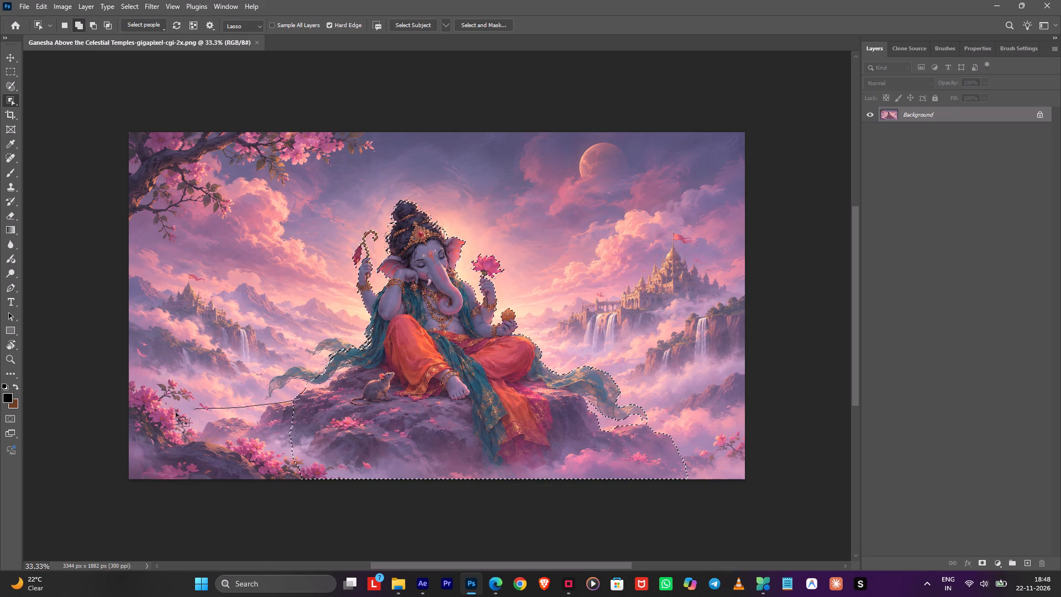
{"action": "left_click_drag", "start_coordinate": [176, 412], "coordinate": [345, 425], "text": "shift"}
{"action": "left_click_drag", "start_coordinate": [307, 406], "coordinate": [243, 489], "text": "shift"}
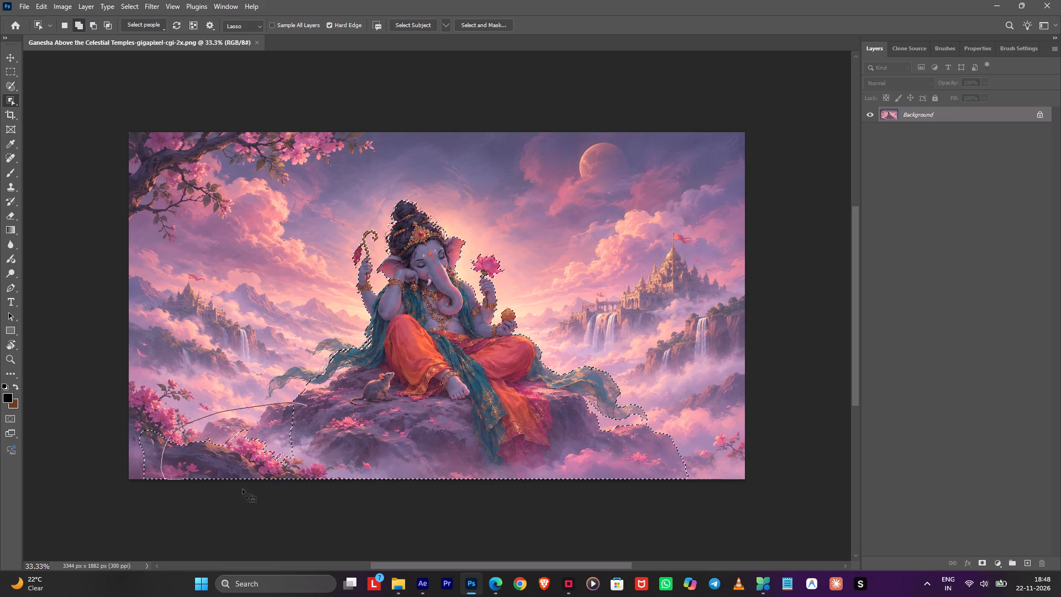
{"action": "left_click_drag", "start_coordinate": [243, 489], "coordinate": [322, 441], "text": "shift"}
Extend the selection over the lower-left foreground branch and blossoms using the Quick Selection tool.
{"action": "key", "text": "shift+w"}
{"action": "left_click_drag", "start_coordinate": [306, 412], "coordinate": [224, 464], "text": "shift"}
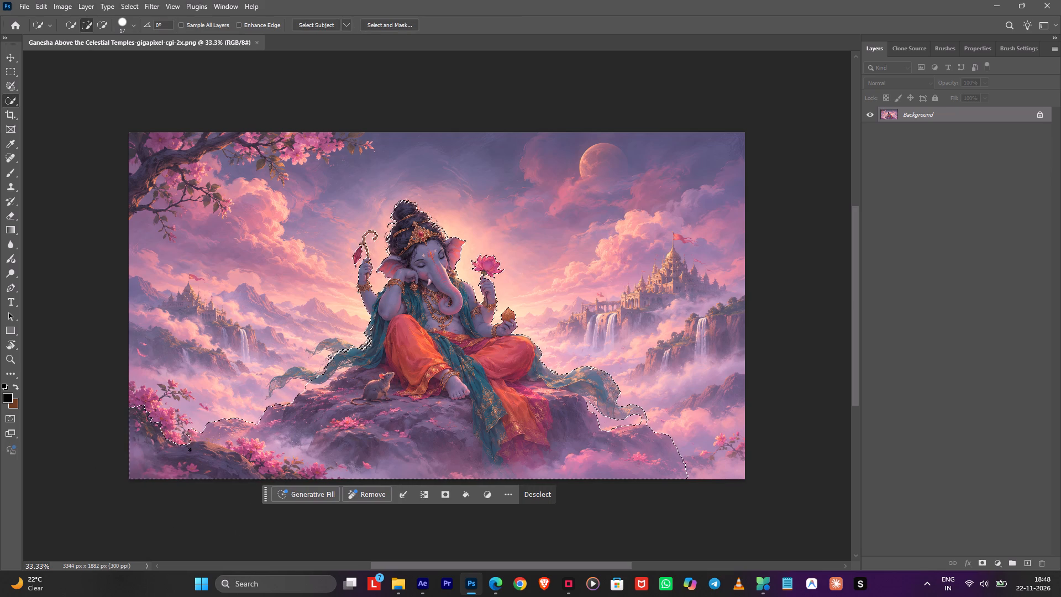
{"action": "left_click_drag", "start_coordinate": [175, 447], "coordinate": [204, 451], "text": "shift"}
Refine the selection around the pink blossoms at the image's lower-left edge with the Object Selection lasso.
{"action": "key", "text": "shift+w"}
{"action": "key", "text": "shift+w"}
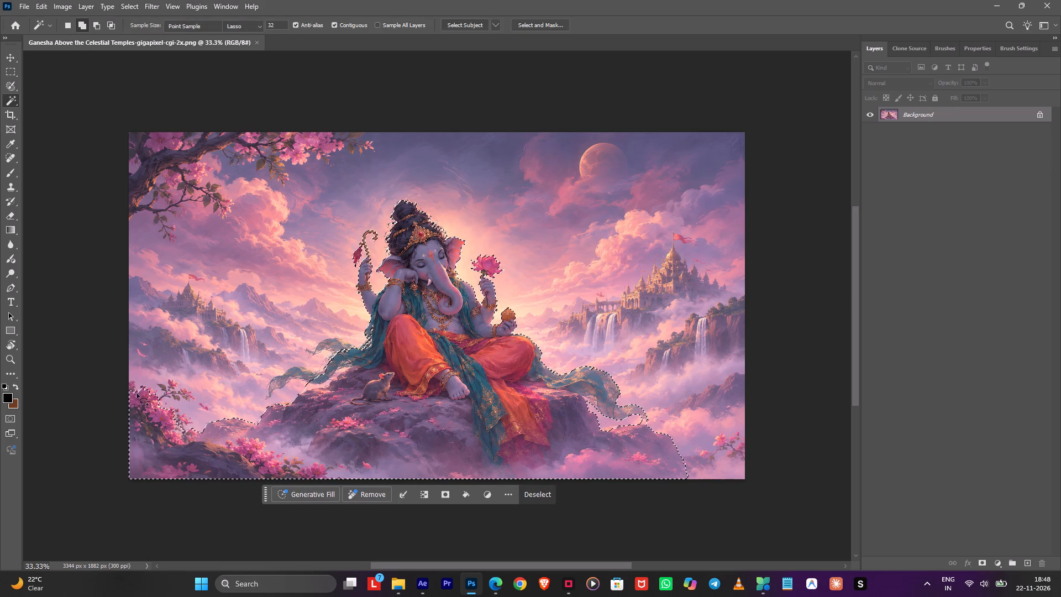
{"action": "left_click_drag", "start_coordinate": [125, 385], "coordinate": [165, 418], "text": "shift"}
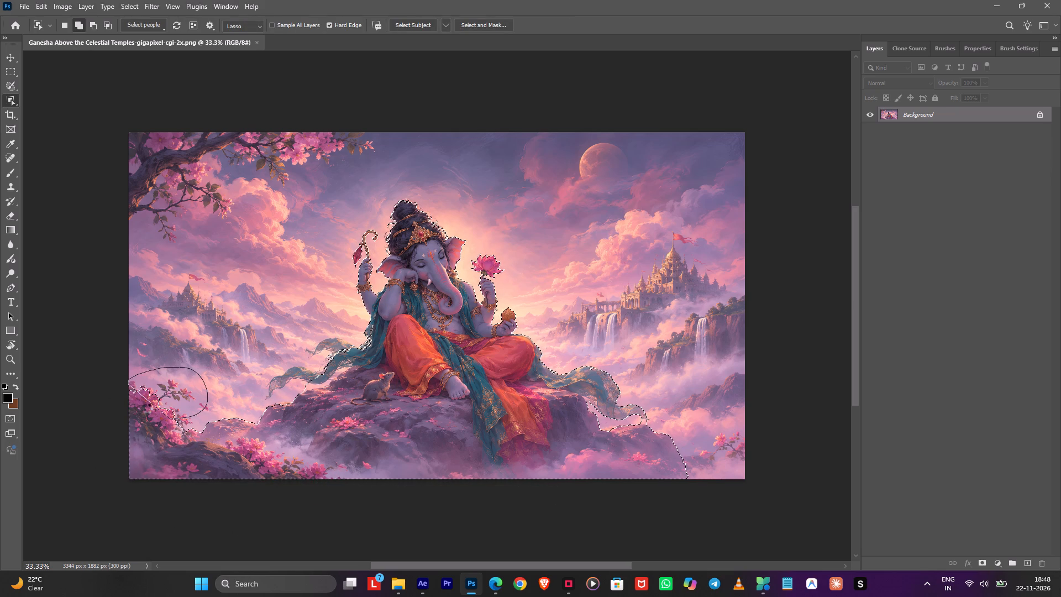
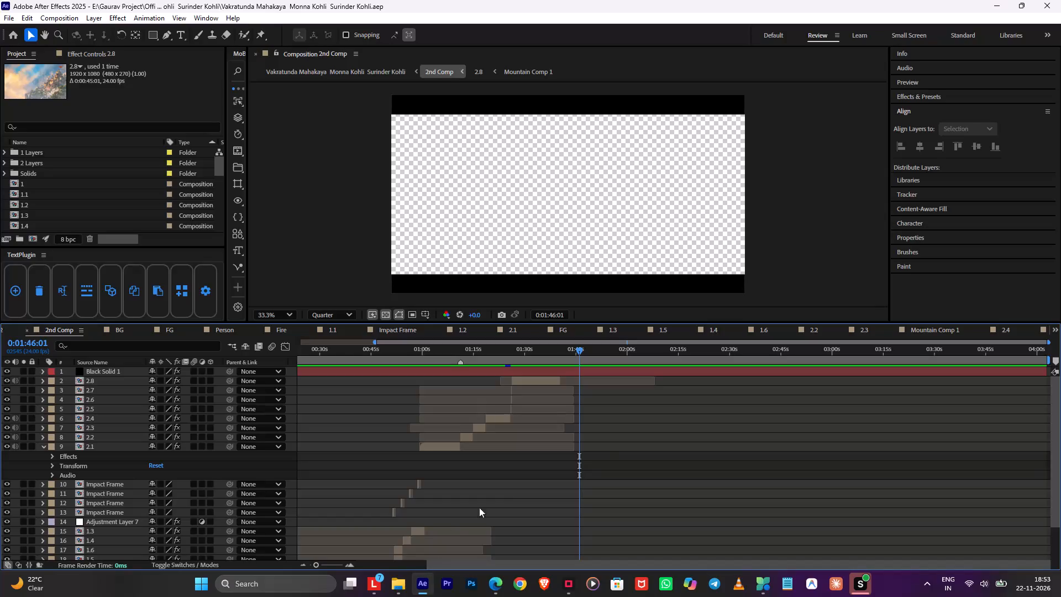
Switch to After Effects and scrub the 2nd Comp timeline to examine the Ganesha shots and layer placement.
{"action": "left_click", "coordinate": [724, 354], "text": "shift"}
{"action": "left_click_drag", "start_coordinate": [735, 354], "coordinate": [1033, 353], "text": "shift"}
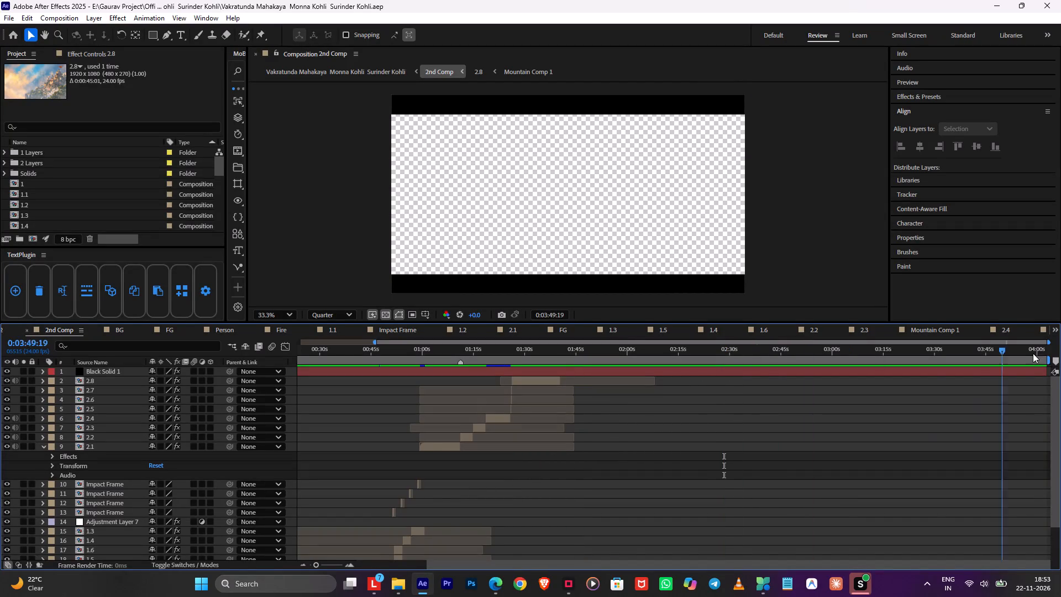
{"action": "left_click_drag", "start_coordinate": [1033, 353], "coordinate": [370, 426], "text": "shift"}
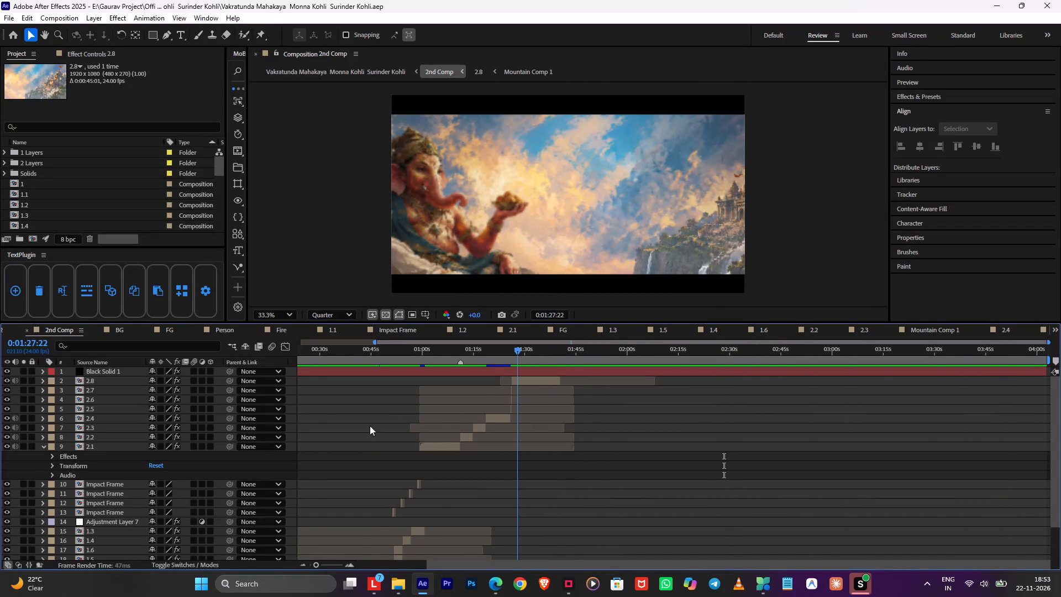
{"action": "left_click_drag", "start_coordinate": [370, 426], "coordinate": [256, 446], "text": "shift"}
{"action": "scroll", "coordinate": [409, 432], "scroll_direction": "down", "scroll_amount": 8, "text": "alt"}
{"action": "scroll", "coordinate": [413, 435], "scroll_direction": "up", "scroll_amount": 1}
{"action": "scroll", "coordinate": [413, 435], "scroll_direction": "down", "scroll_amount": 2}
{"action": "scroll", "coordinate": [413, 435], "scroll_direction": "up", "scroll_amount": 4}
{"action": "left_click_drag", "start_coordinate": [574, 350], "coordinate": [617, 359]}
{"action": "left_click", "coordinate": [672, 422]}
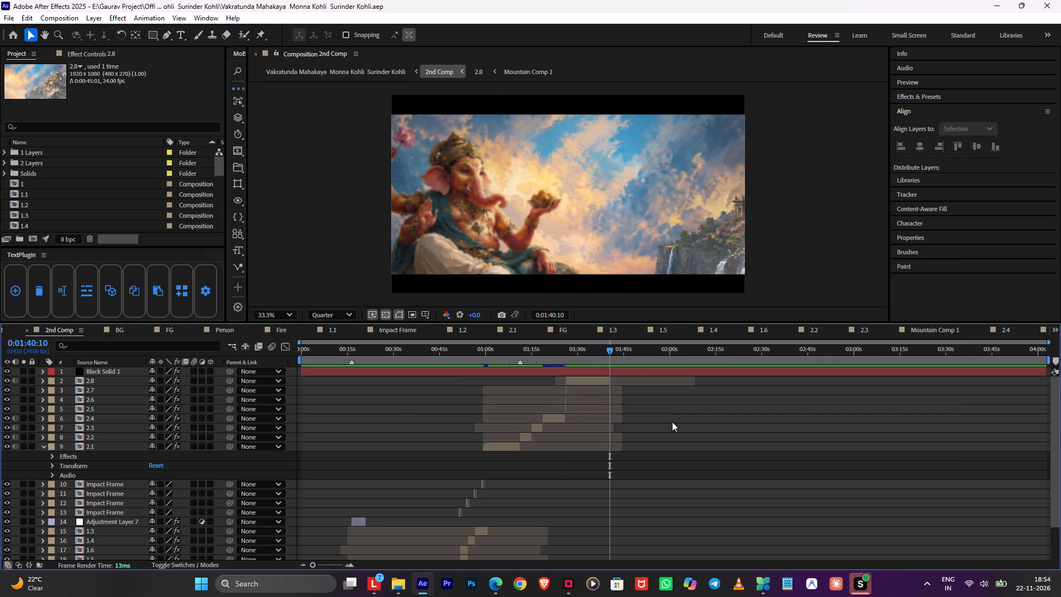
Switch to Edge and review the artworks generated in the open ChatGPT conversations.
{"action": "key", "text": "alt+Tab"}
{"action": "left_click", "coordinate": [403, 590]}
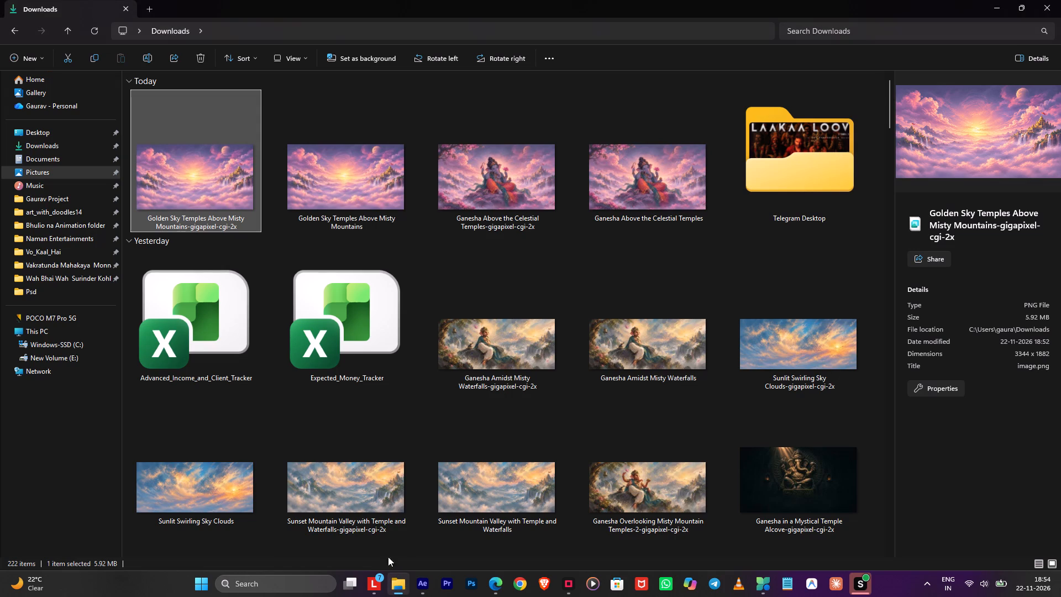
{"action": "left_click", "coordinate": [497, 586]}
{"action": "left_click", "coordinate": [127, 223]}
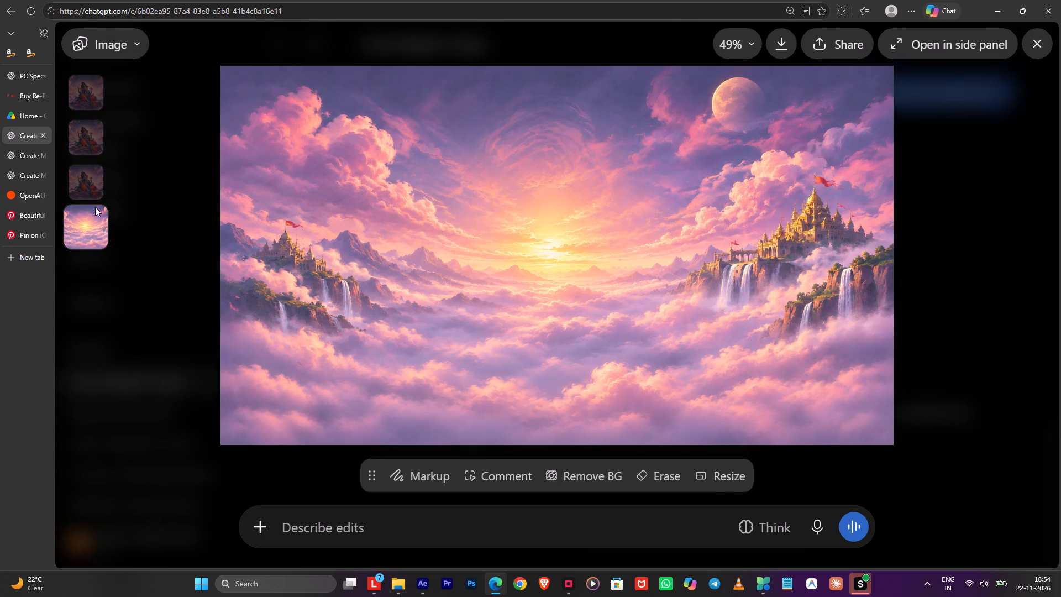
{"action": "left_click", "coordinate": [27, 153]}
{"action": "left_click", "coordinate": [25, 182]}
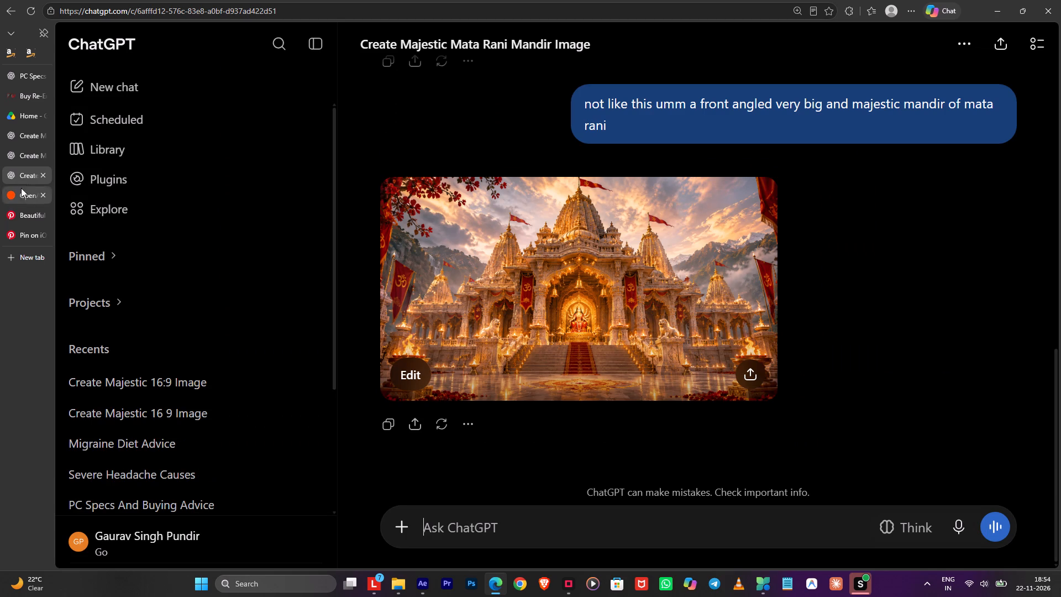
{"action": "left_click", "coordinate": [20, 69]}
{"action": "left_click", "coordinate": [30, 144]}
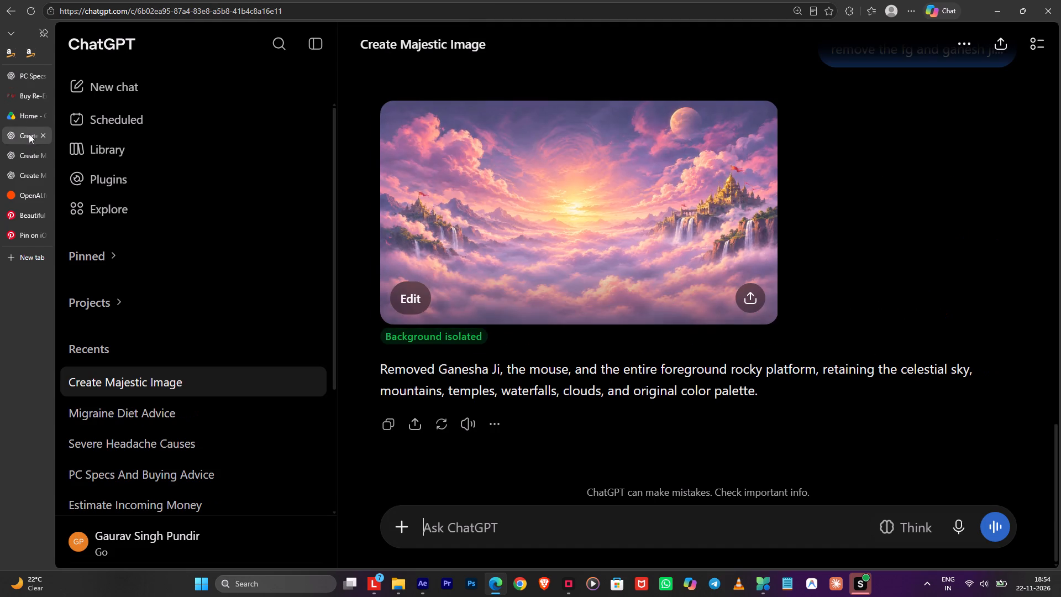
{"action": "left_click", "coordinate": [28, 154]}
Look through the related images on the open Pinterest pin for more Ganesha artwork.
{"action": "left_click", "coordinate": [27, 226]}
{"action": "left_click", "coordinate": [23, 245]}
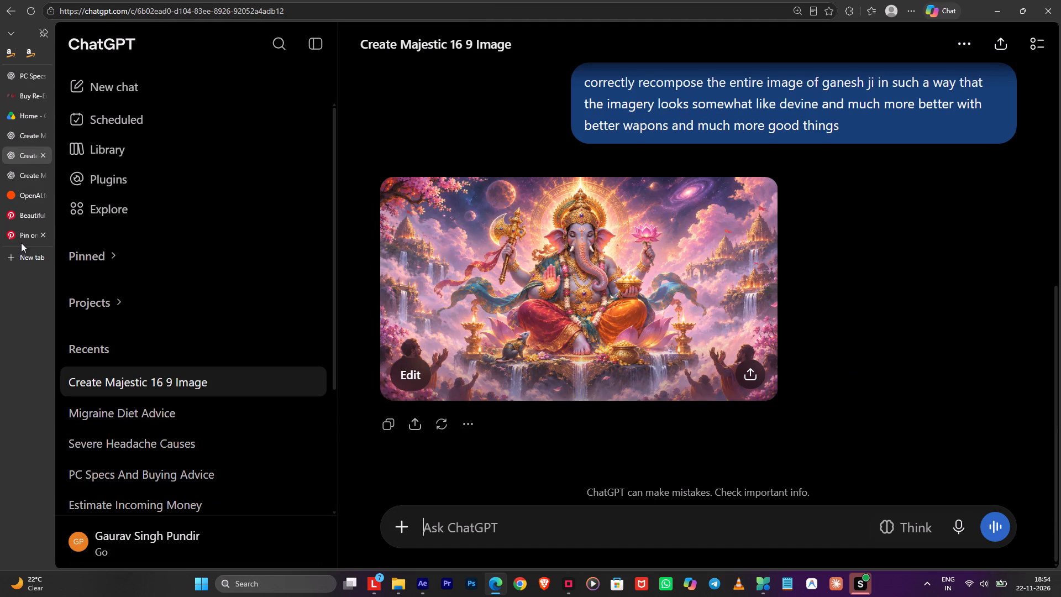
{"action": "left_click", "coordinate": [21, 242]}
{"action": "scroll", "coordinate": [861, 460], "scroll_direction": "down", "scroll_amount": 20}
{"action": "scroll", "coordinate": [861, 460], "scroll_direction": "down", "scroll_amount": 2}
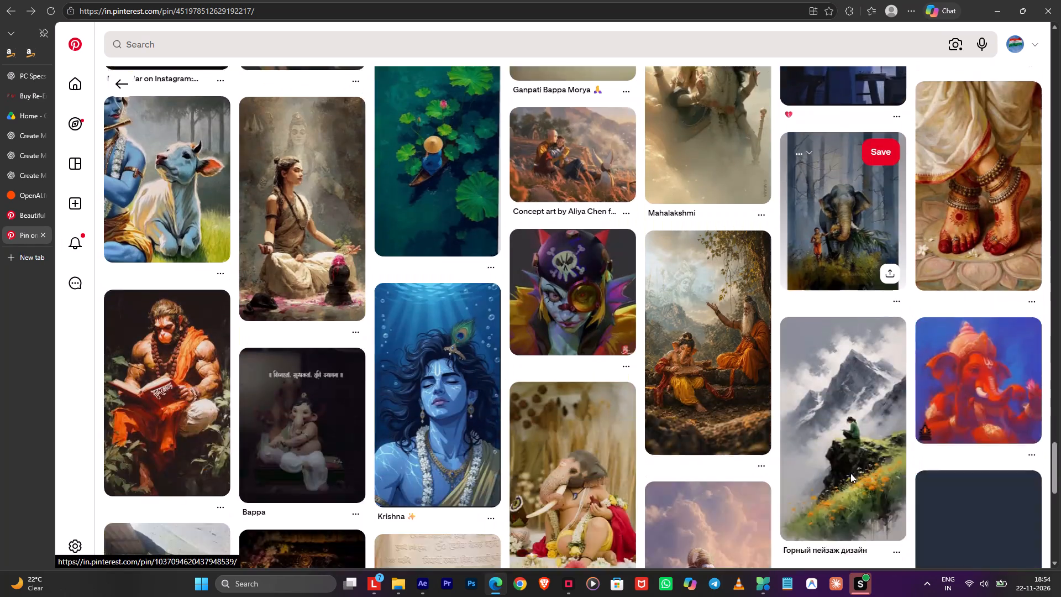
{"action": "scroll", "coordinate": [850, 473], "scroll_direction": "down", "scroll_amount": 11}
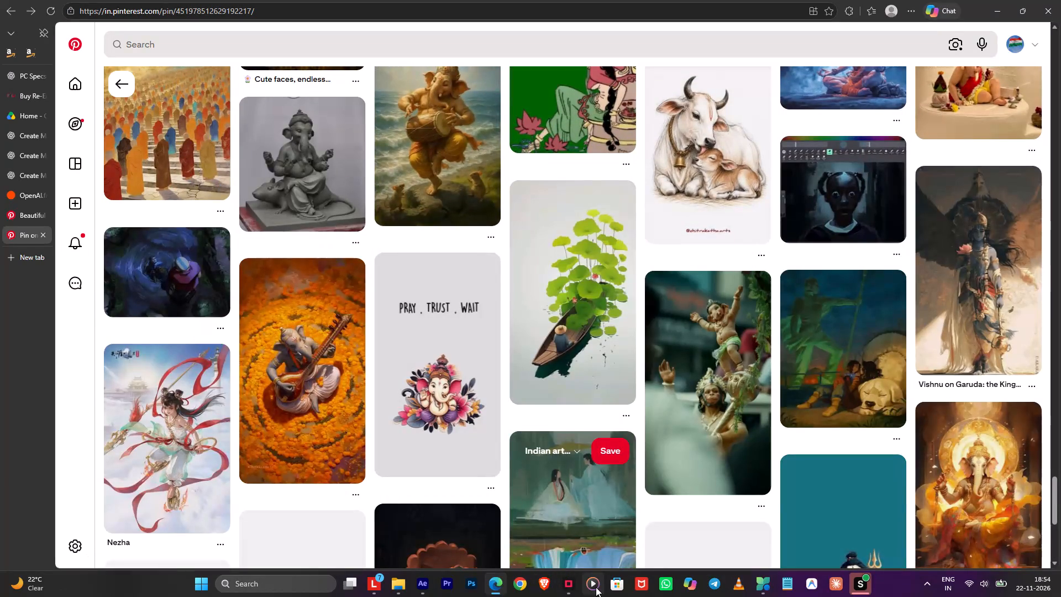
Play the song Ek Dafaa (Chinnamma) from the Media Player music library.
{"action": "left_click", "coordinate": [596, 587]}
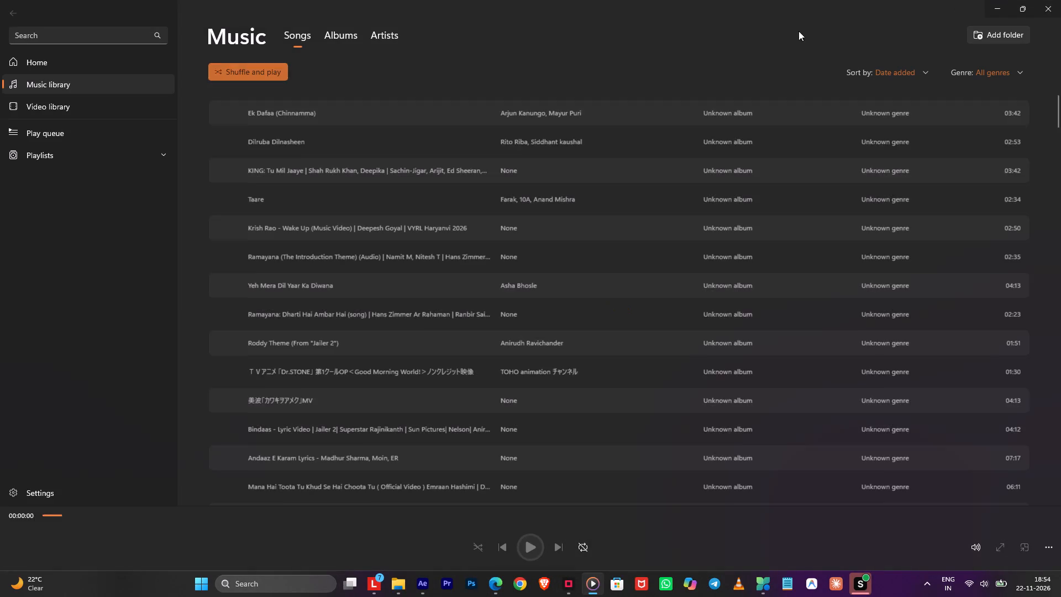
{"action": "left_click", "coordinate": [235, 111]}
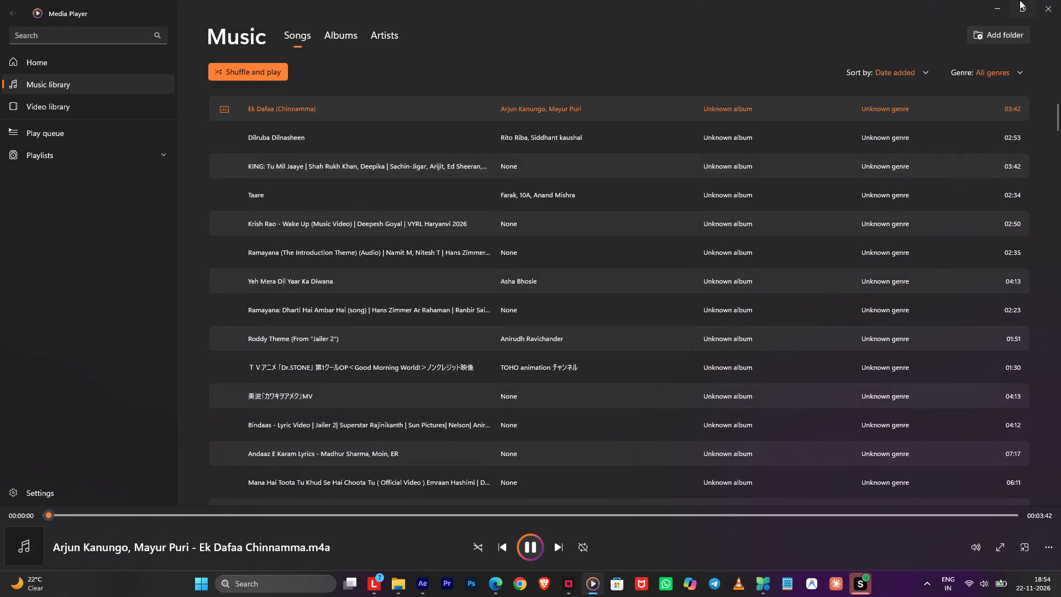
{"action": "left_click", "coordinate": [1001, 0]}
Browse more related pins and the "ganesha ji image" results on Pinterest for a suitable Ganesha picture.
{"action": "scroll", "coordinate": [779, 329], "scroll_direction": "down", "scroll_amount": 10}
{"action": "scroll", "coordinate": [769, 400], "scroll_direction": "down", "scroll_amount": 3}
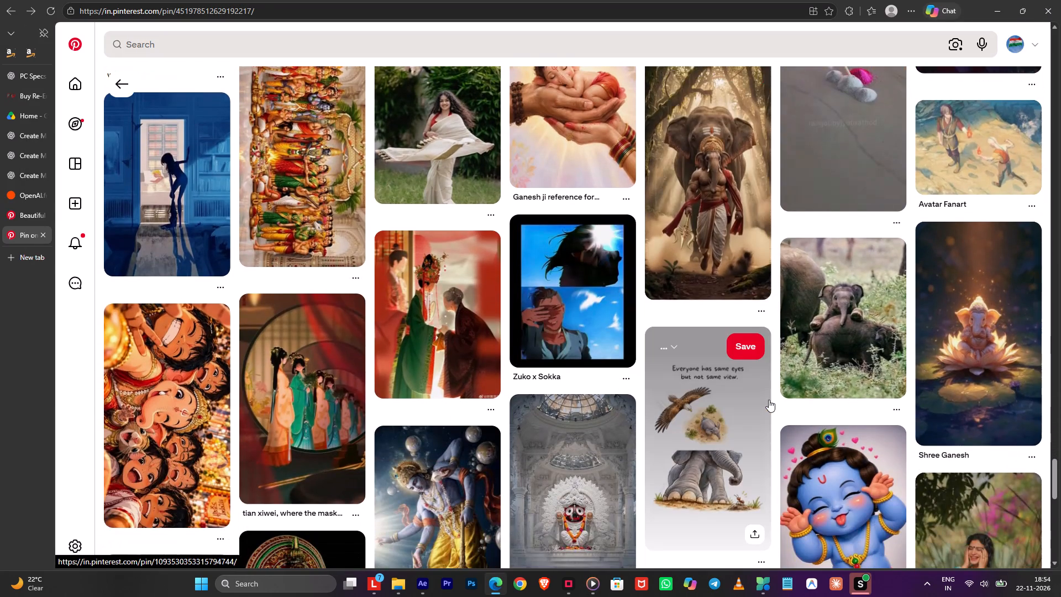
{"action": "scroll", "coordinate": [769, 400], "scroll_direction": "down", "scroll_amount": 5}
{"action": "left_click", "coordinate": [721, 389]}
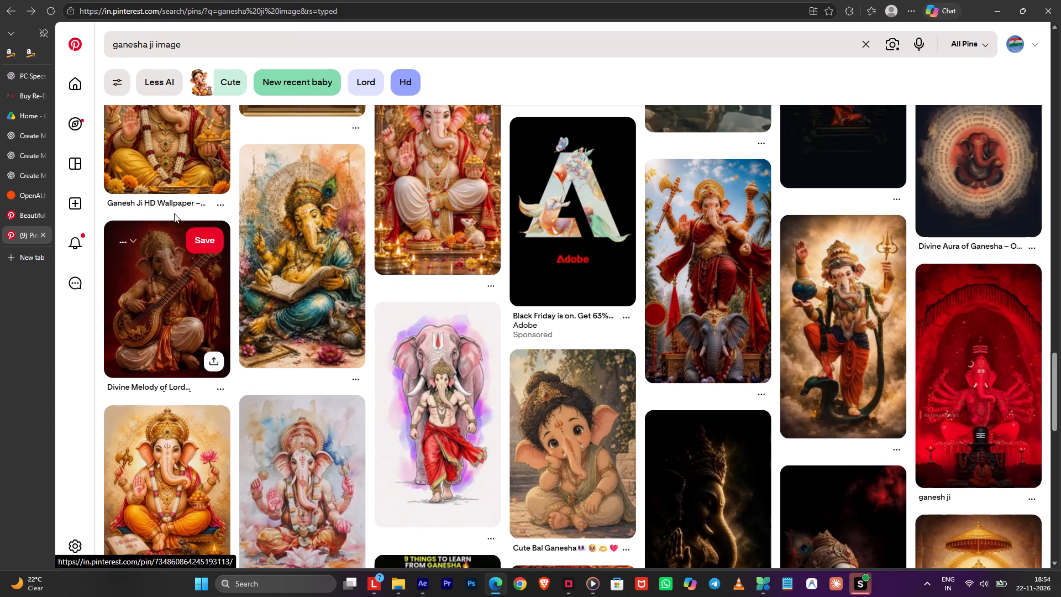
{"action": "scroll", "coordinate": [453, 401], "scroll_direction": "up", "scroll_amount": 16}
{"action": "scroll", "coordinate": [456, 392], "scroll_direction": "down", "scroll_amount": 1}
{"action": "scroll", "coordinate": [456, 392], "scroll_direction": "up", "scroll_amount": 3}
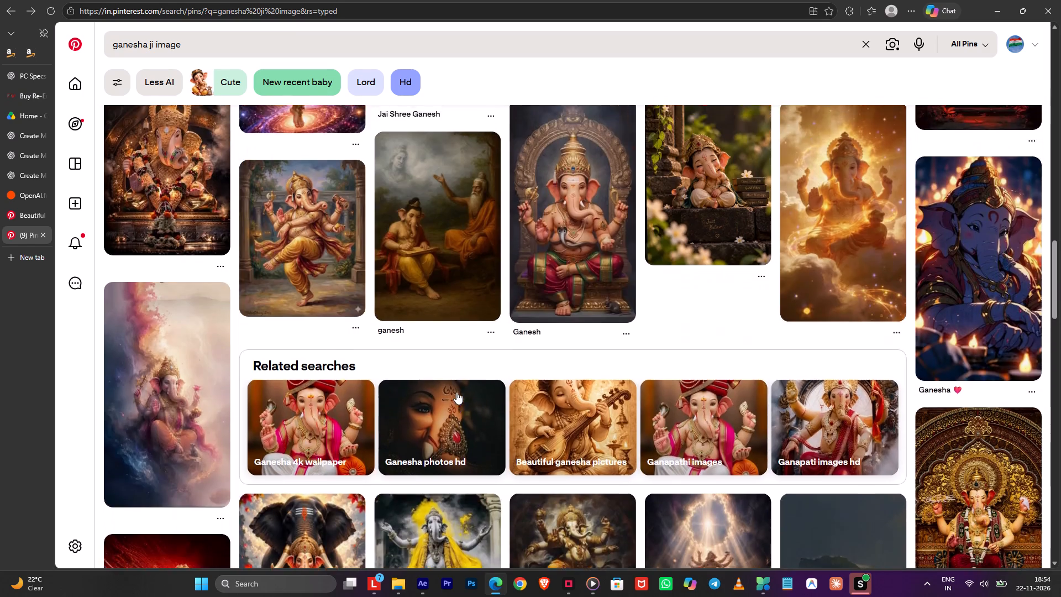
{"action": "scroll", "coordinate": [456, 392], "scroll_direction": "up", "scroll_amount": 8}
{"action": "scroll", "coordinate": [457, 390], "scroll_direction": "down", "scroll_amount": 1}
{"action": "scroll", "coordinate": [457, 390], "scroll_direction": "up", "scroll_amount": 17}
{"action": "scroll", "coordinate": [459, 386], "scroll_direction": "up", "scroll_amount": 8}
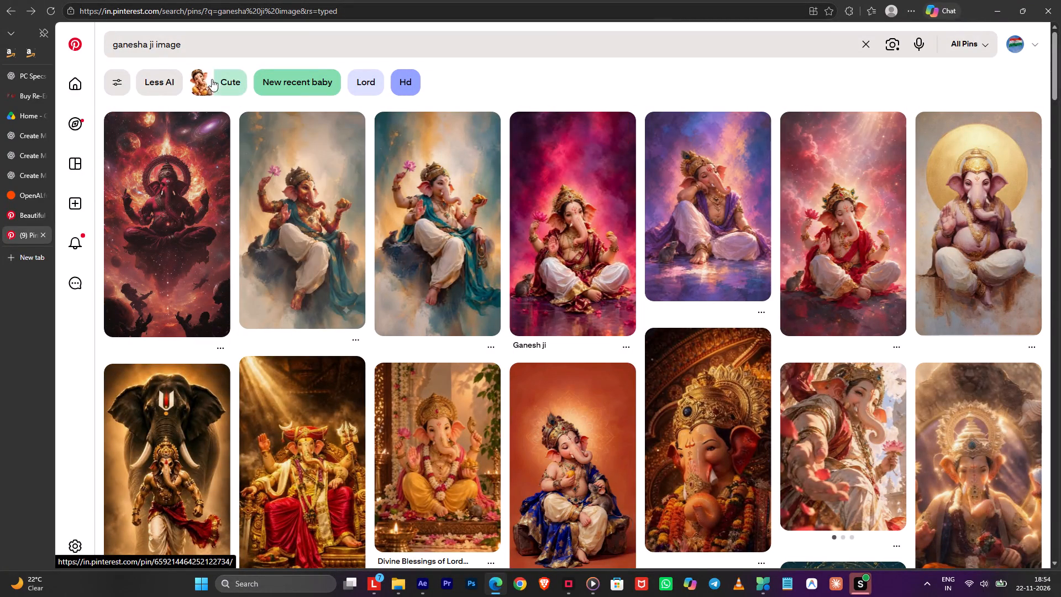
Narrow the Pinterest image search with the Lord suggestion.
{"action": "left_click", "coordinate": [366, 83]}
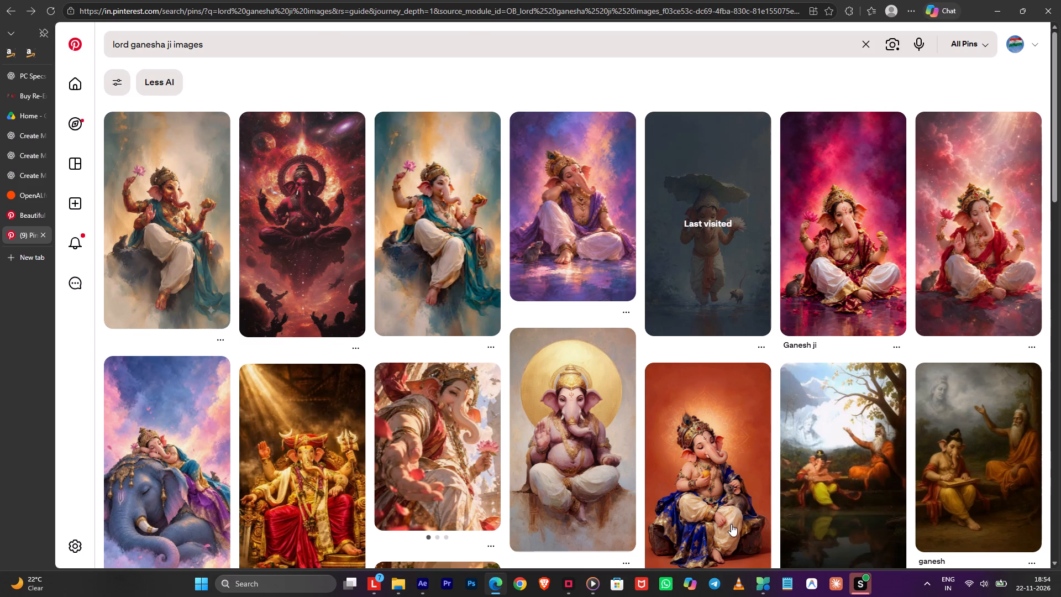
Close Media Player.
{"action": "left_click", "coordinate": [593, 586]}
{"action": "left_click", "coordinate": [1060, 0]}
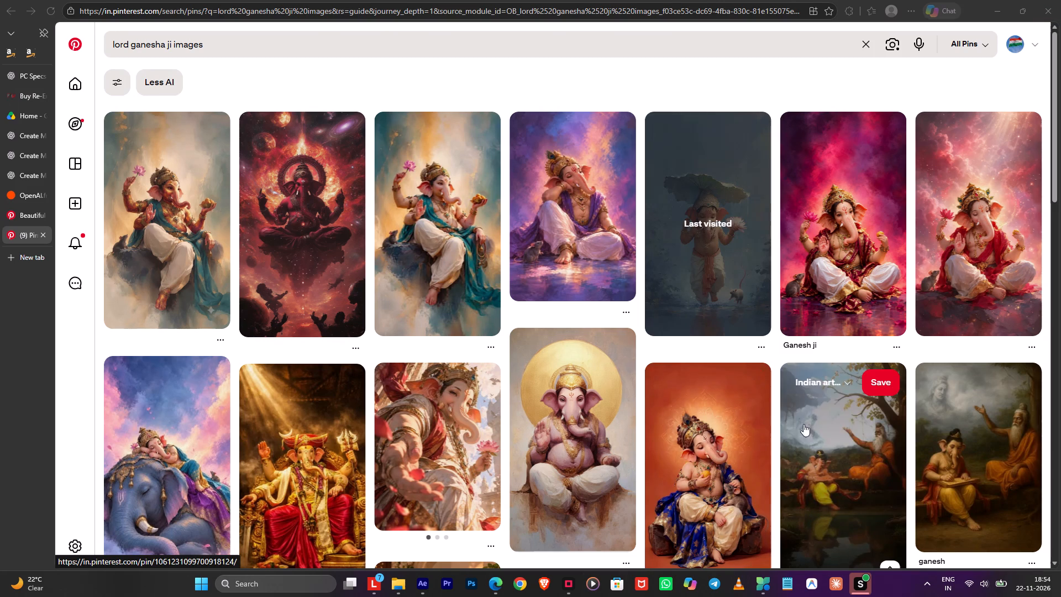
Browse the "lord ganesha ji images" results on Pinterest for a new source picture.
{"action": "scroll", "coordinate": [862, 432], "scroll_direction": "down", "scroll_amount": 5}
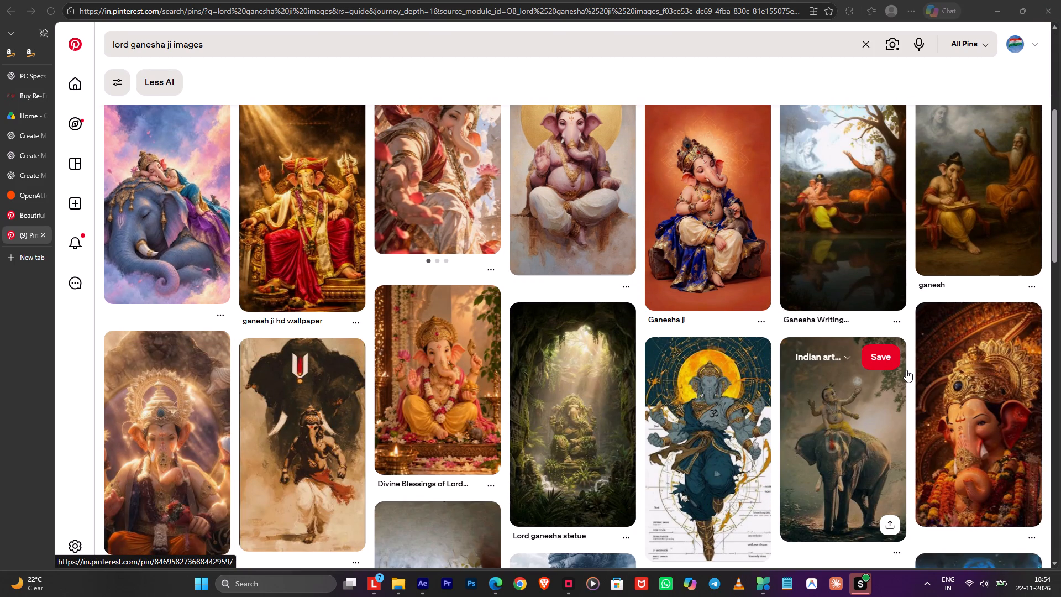
{"action": "scroll", "coordinate": [907, 370], "scroll_direction": "down", "scroll_amount": 9}
{"action": "scroll", "coordinate": [910, 373], "scroll_direction": "up", "scroll_amount": 1}
{"action": "scroll", "coordinate": [910, 373], "scroll_direction": "down", "scroll_amount": 9}
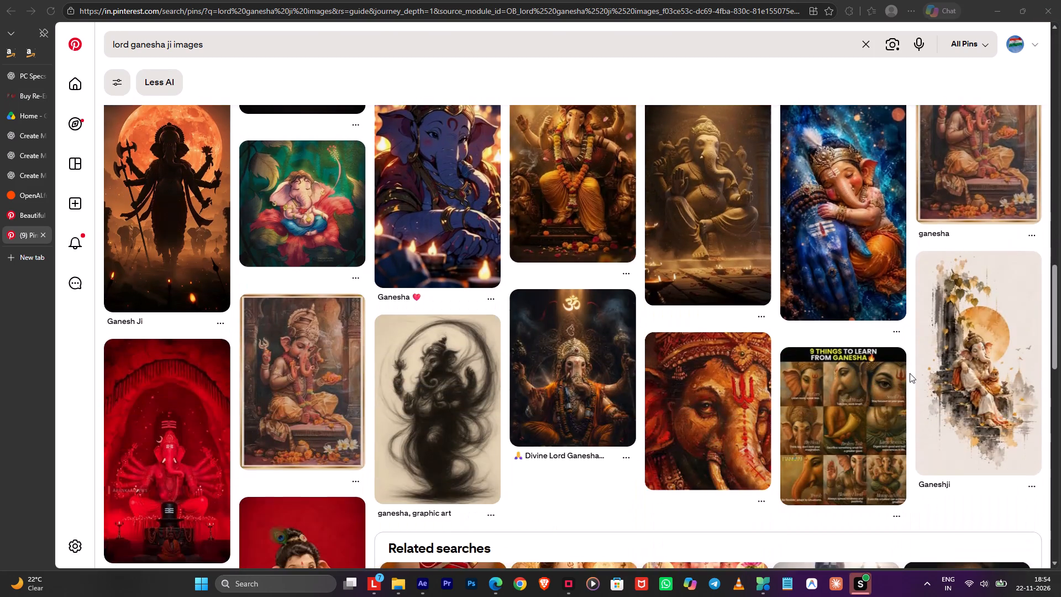
{"action": "scroll", "coordinate": [910, 373], "scroll_direction": "down", "scroll_amount": 10}
{"action": "scroll", "coordinate": [910, 373], "scroll_direction": "up", "scroll_amount": 1}
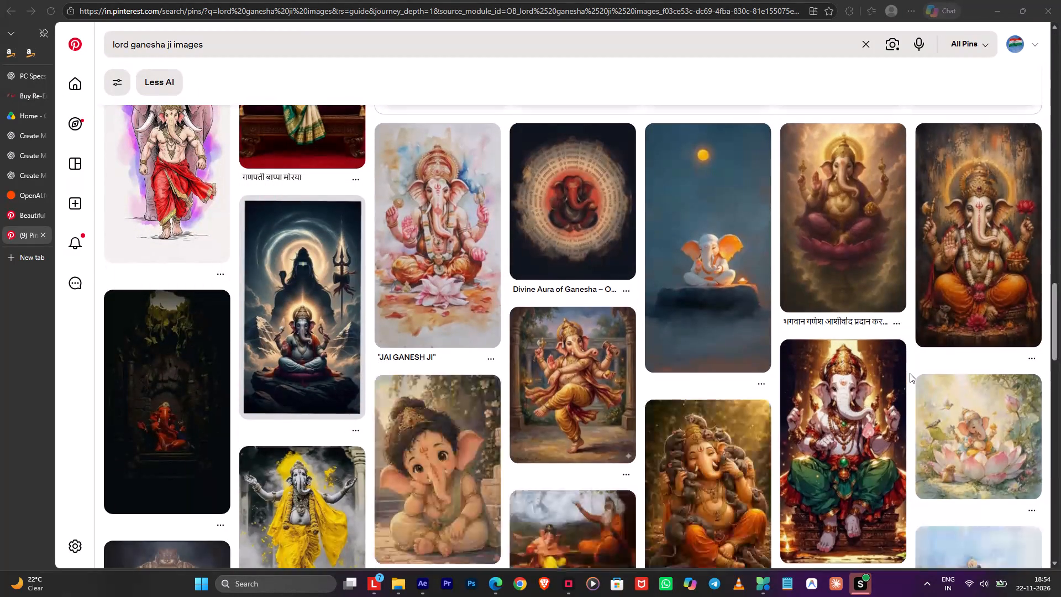
{"action": "scroll", "coordinate": [910, 373], "scroll_direction": "up", "scroll_amount": 20}
{"action": "scroll", "coordinate": [910, 373], "scroll_direction": "up", "scroll_amount": 6}
{"action": "scroll", "coordinate": [910, 373], "scroll_direction": "down", "scroll_amount": 1}
{"action": "scroll", "coordinate": [910, 373], "scroll_direction": "up", "scroll_amount": 6}
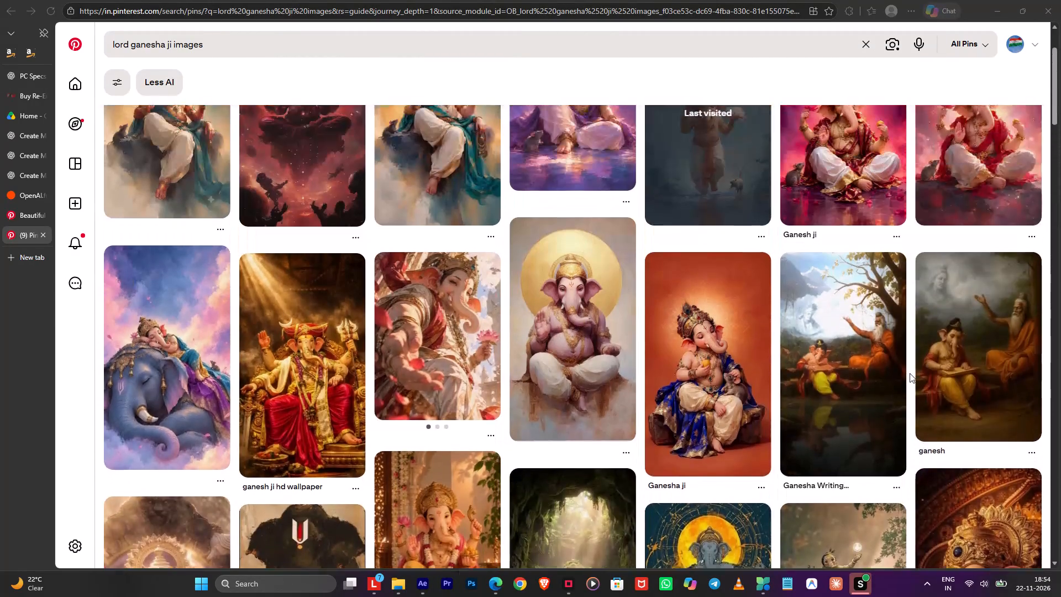
{"action": "scroll", "coordinate": [910, 373], "scroll_direction": "up", "scroll_amount": 6}
{"action": "scroll", "coordinate": [910, 373], "scroll_direction": "down", "scroll_amount": 1}
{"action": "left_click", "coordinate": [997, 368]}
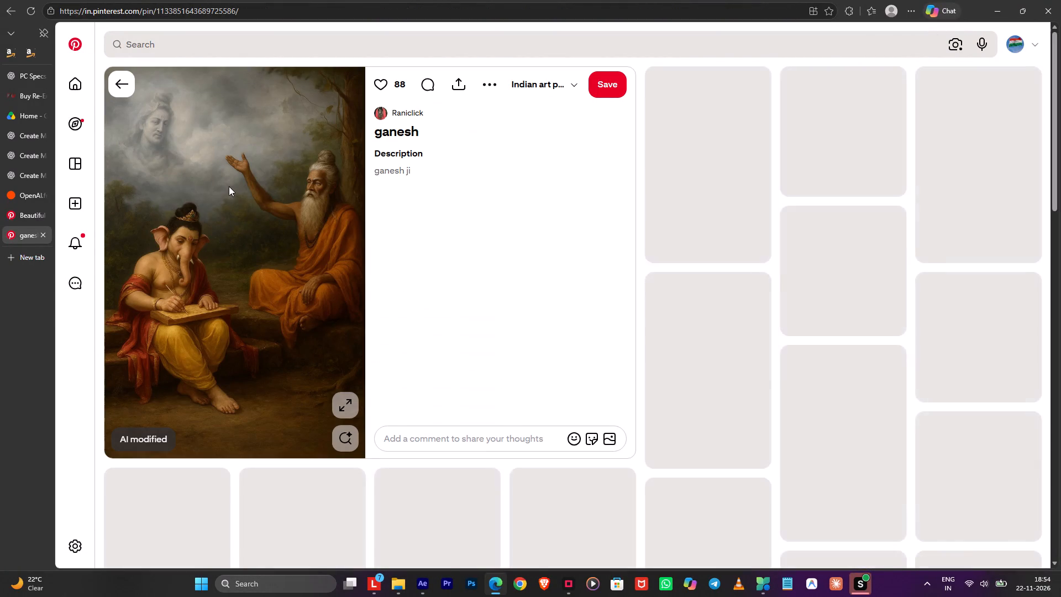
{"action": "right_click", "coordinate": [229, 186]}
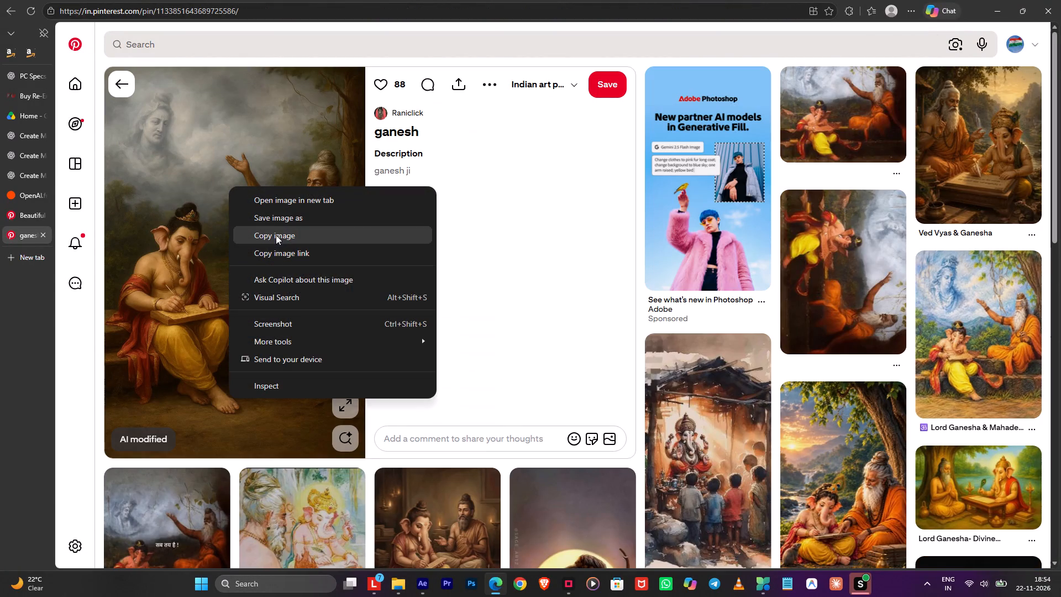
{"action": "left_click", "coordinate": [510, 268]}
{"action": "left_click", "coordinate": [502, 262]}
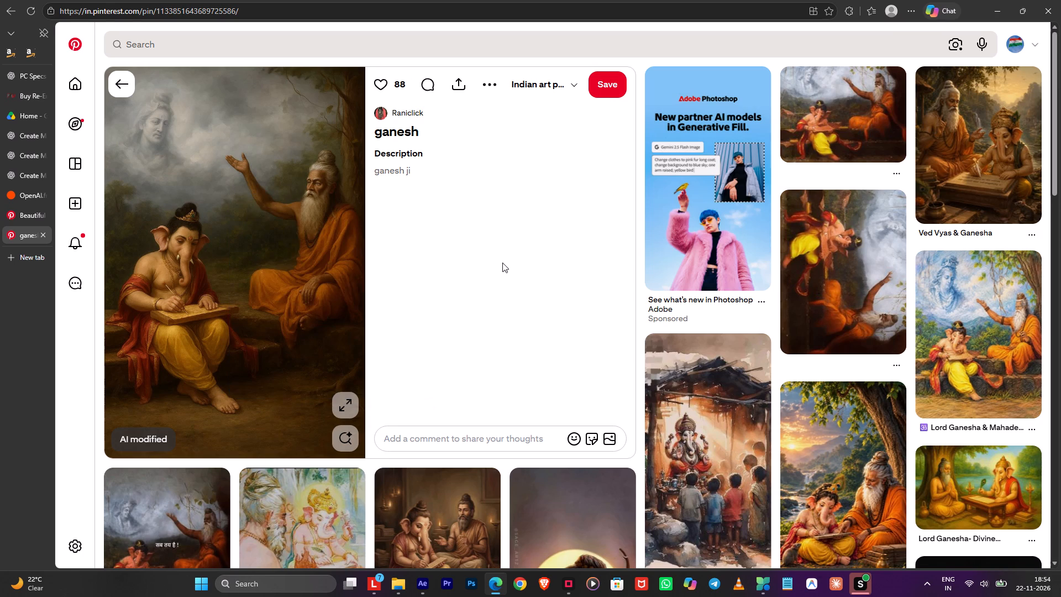
{"action": "scroll", "coordinate": [278, 304], "scroll_direction": "up", "scroll_amount": 9}
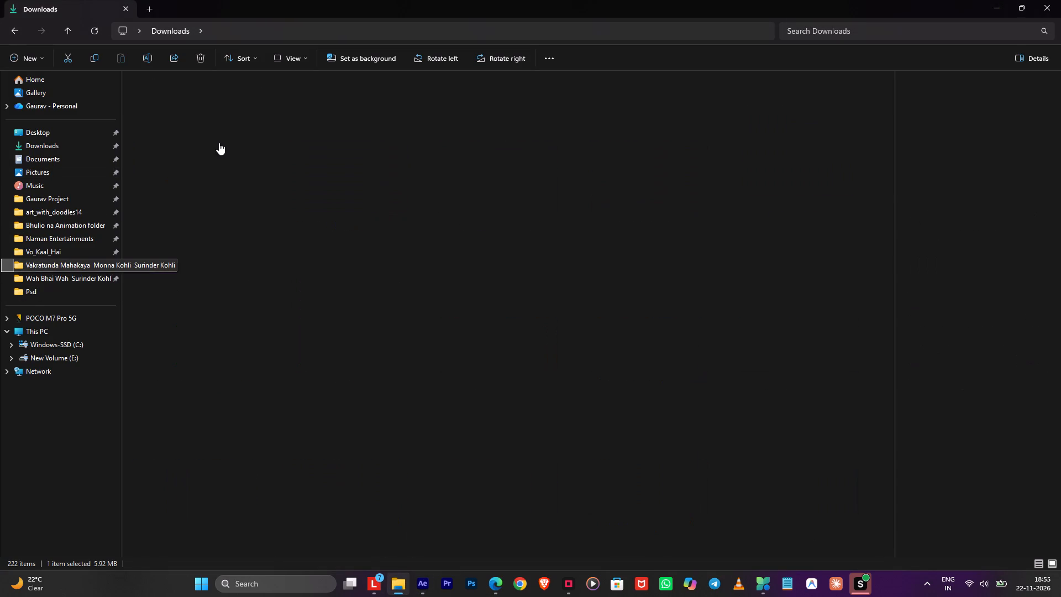
{"action": "triple_click", "coordinate": [344, 150]}
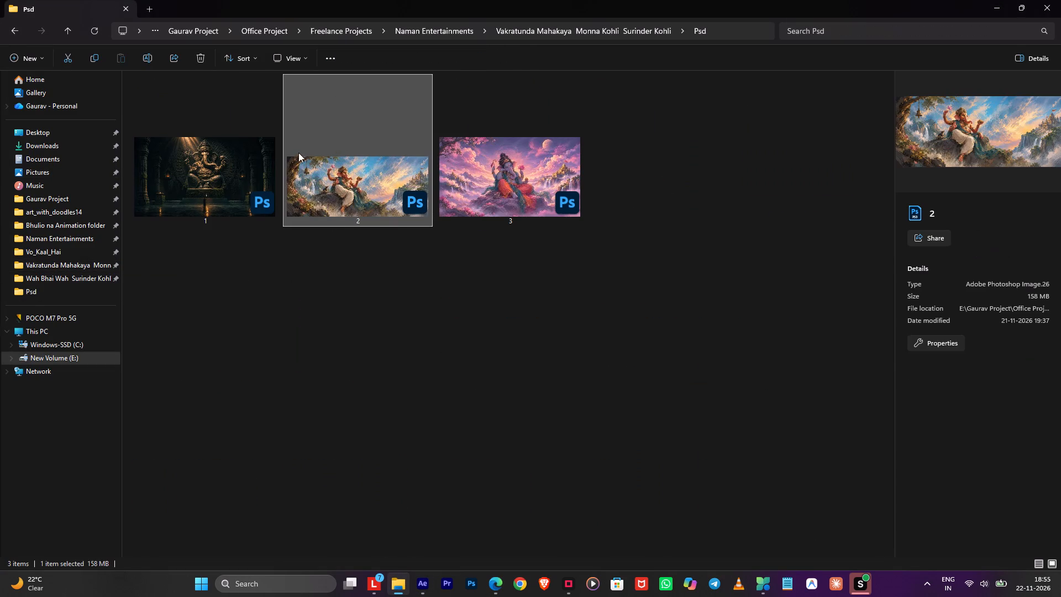
{"action": "left_click", "coordinate": [517, 194]}
{"action": "left_click_drag", "start_coordinate": [479, 166], "coordinate": [681, 474]}
{"action": "key", "text": "alt+Tab"}
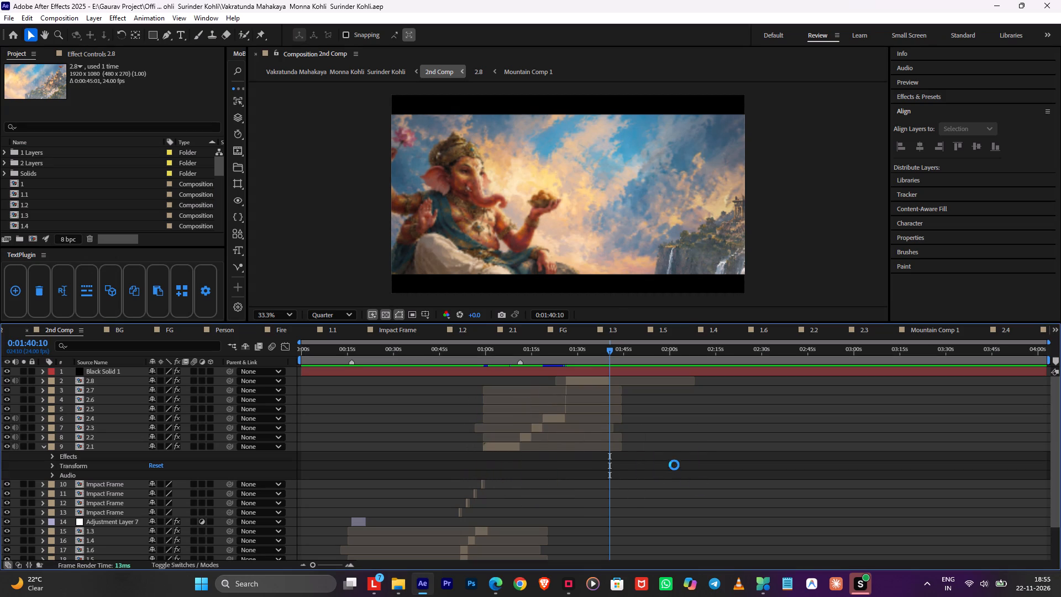
{"action": "left_click", "coordinate": [574, 357]}
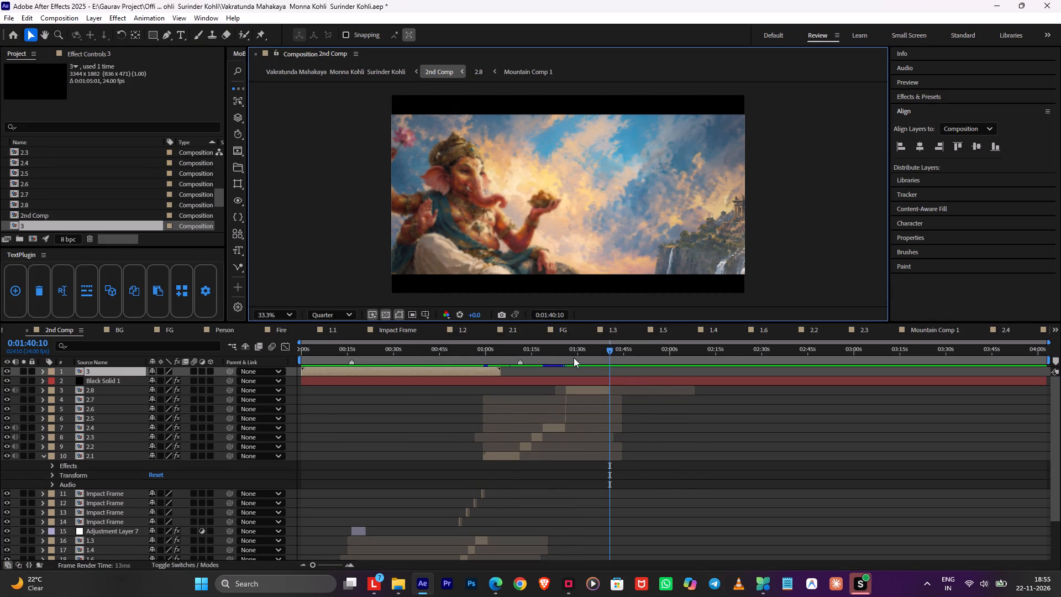
{"action": "key", "text": "bracketleft"}
Move both artwork layers out of composition 3 into 2nd Comp, starting at 0:01:40:10 and centred in the frame.
{"action": "double_click", "coordinate": [633, 376]}
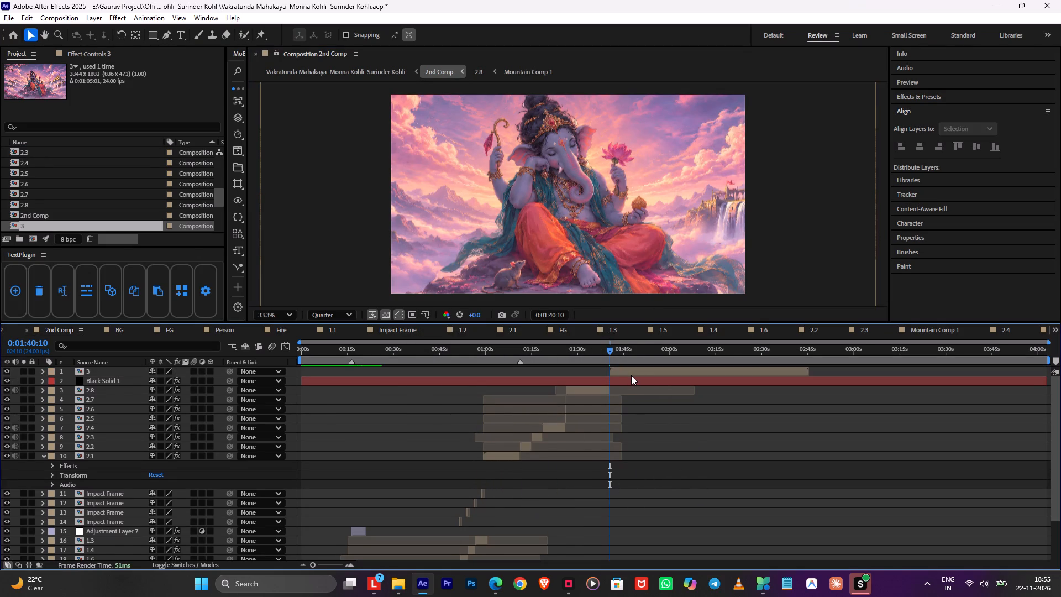
{"action": "double_click", "coordinate": [617, 373]}
{"action": "key", "text": "ctrl+a"}
{"action": "key", "text": "ctrl+x"}
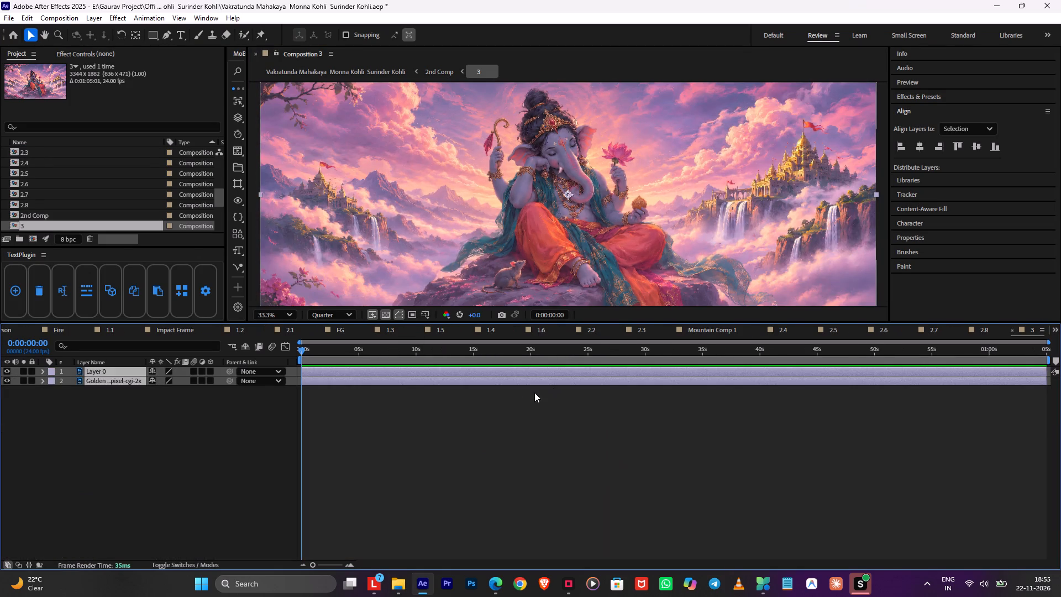
{"action": "key", "text": "Tab"}
{"action": "left_click", "coordinate": [436, 397]}
{"action": "key", "text": "ctrl+v"}
{"action": "key", "text": "bracketleft"}
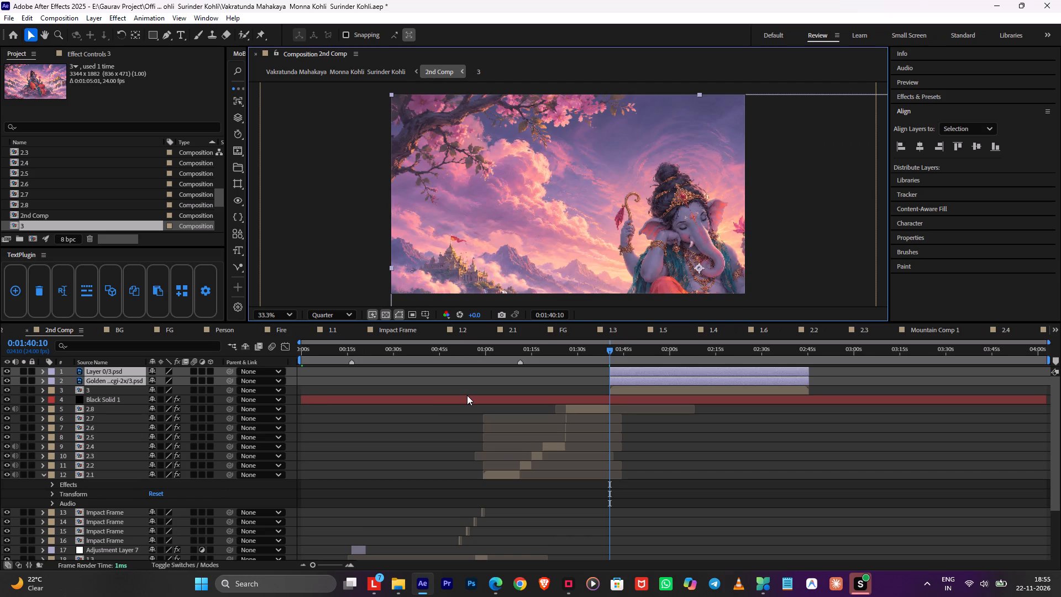
{"action": "key", "text": "ctrl+Tab"}
Locate the emptied composition 3 in the project from its layer and delete it.
{"action": "left_click", "coordinate": [672, 390]}
{"action": "right_click", "coordinate": [672, 389]}
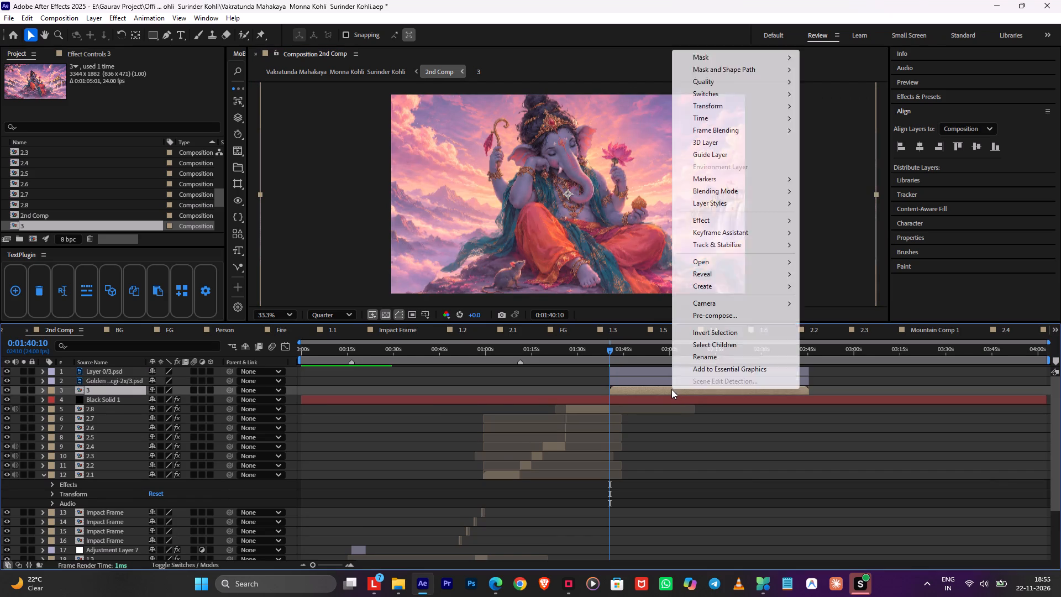
{"action": "left_click", "coordinate": [855, 289]}
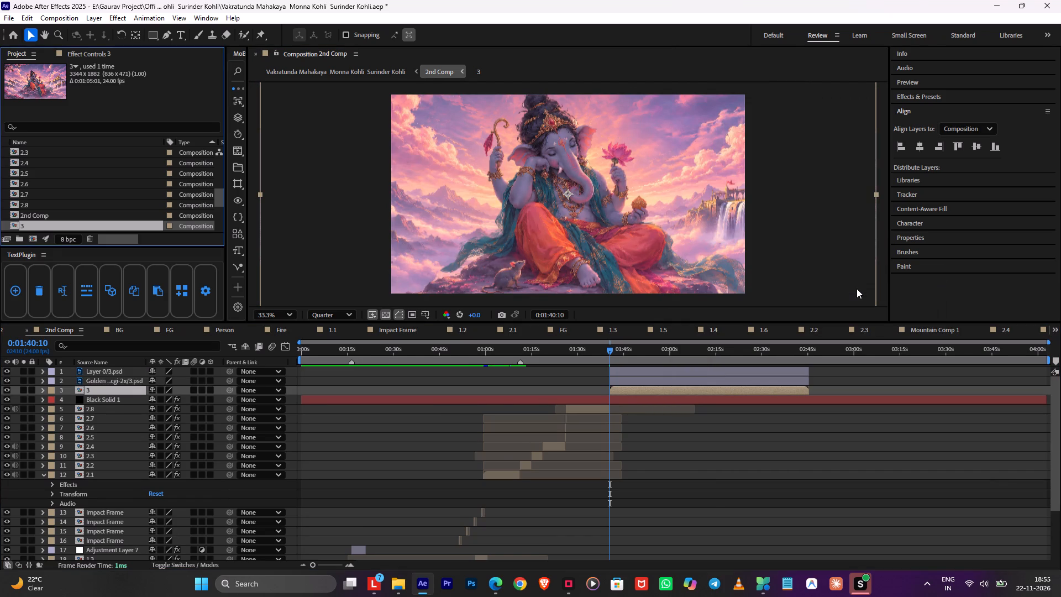
{"action": "key", "text": "Delete"}
{"action": "key", "text": "Return"}
Place Layer 0/3.psd and the Golden artwork layer directly below Black Solid 1 in 2nd Comp.
{"action": "left_click", "coordinate": [644, 375]}
{"action": "left_click", "coordinate": [606, 388], "text": "shift"}
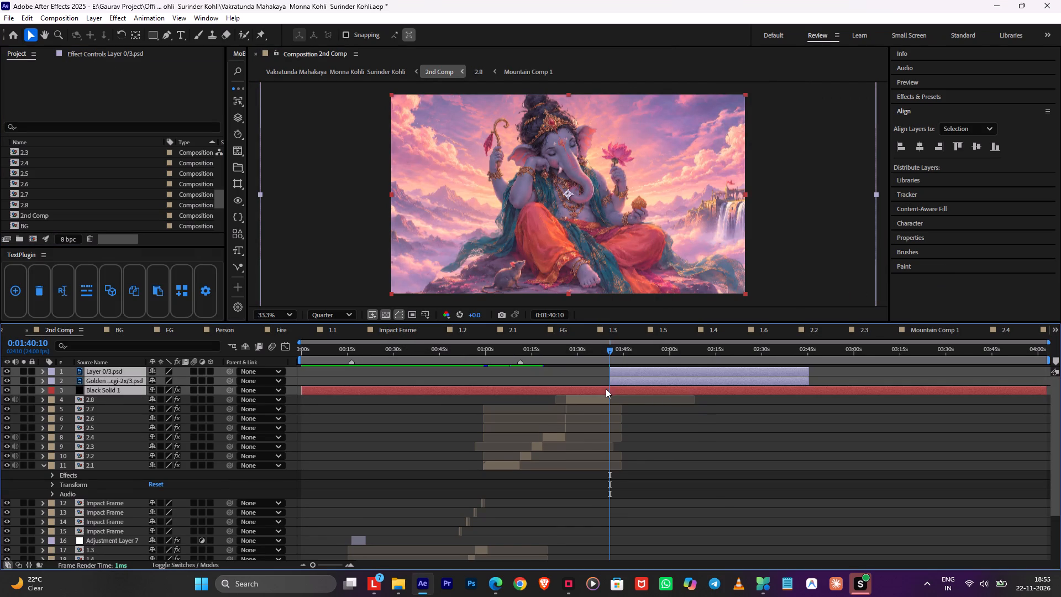
{"action": "left_click", "coordinate": [611, 391], "text": "ctrl"}
{"action": "left_click_drag", "start_coordinate": [120, 384], "coordinate": [122, 391]}
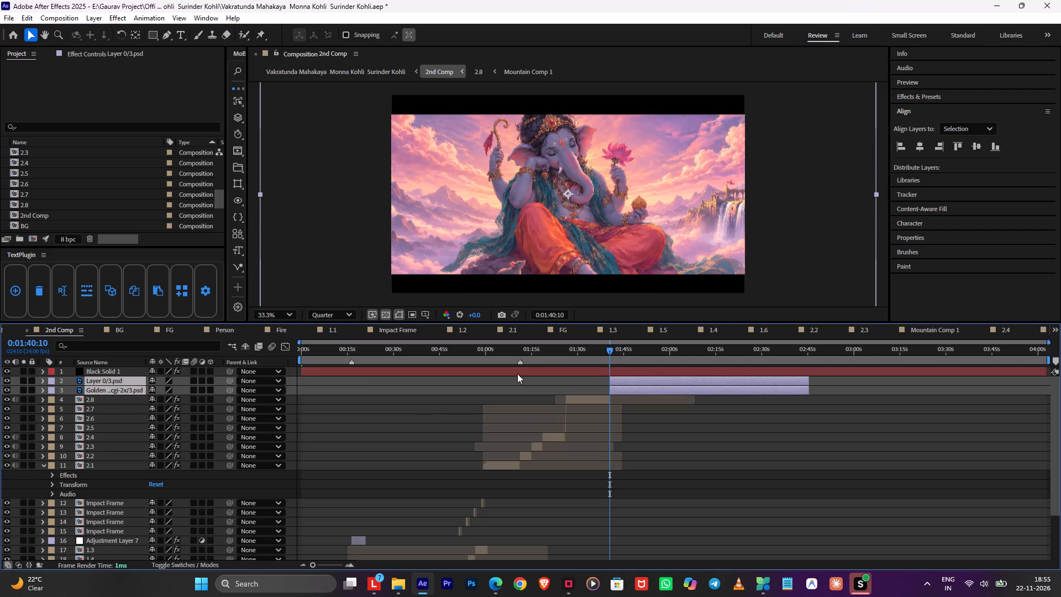
Pre-compose the two artwork layers as 3, moving all attributes into the new composition, and save the project.
{"action": "key", "text": "ctrl+shift+c"}
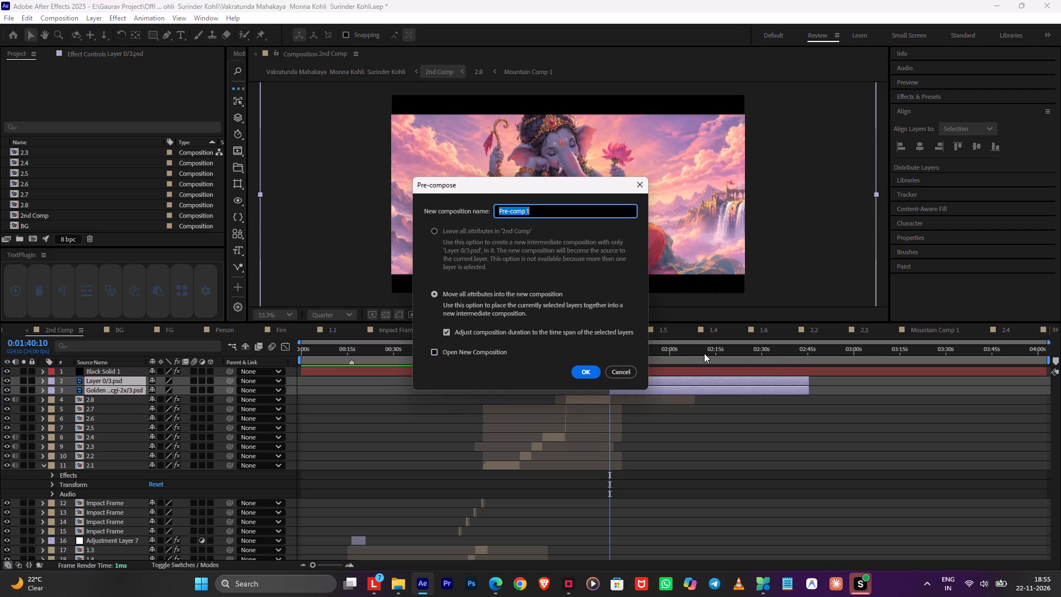
{"action": "key", "text": "3"}
{"action": "key", "text": "Return"}
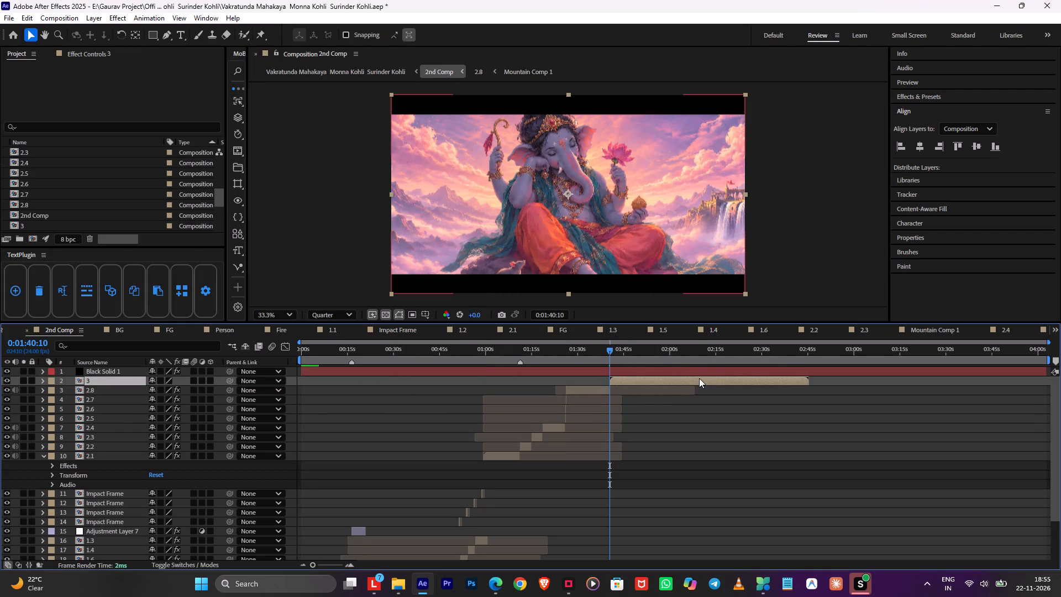
{"action": "key", "text": "ctrl+s"}
Mute the audio of layers 2.8, 2.4, 2.3, 2.2 and 2.1 in 2nd Comp.
{"action": "left_click_drag", "start_coordinate": [14, 429], "coordinate": [18, 456]}
{"action": "left_click", "coordinate": [14, 394]}
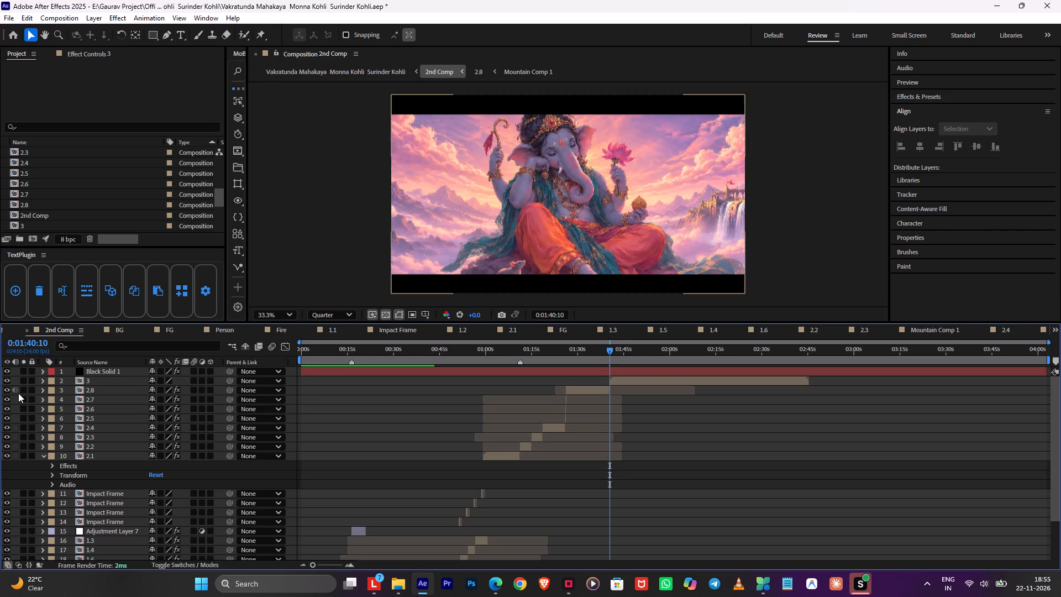
{"action": "left_click", "coordinate": [18, 393]}
Collapse the expanded properties of layers 2.1 and 1.1 in 2nd Comp.
{"action": "left_click", "coordinate": [44, 455]}
{"action": "scroll", "coordinate": [49, 473], "scroll_direction": "down", "scroll_amount": 5}
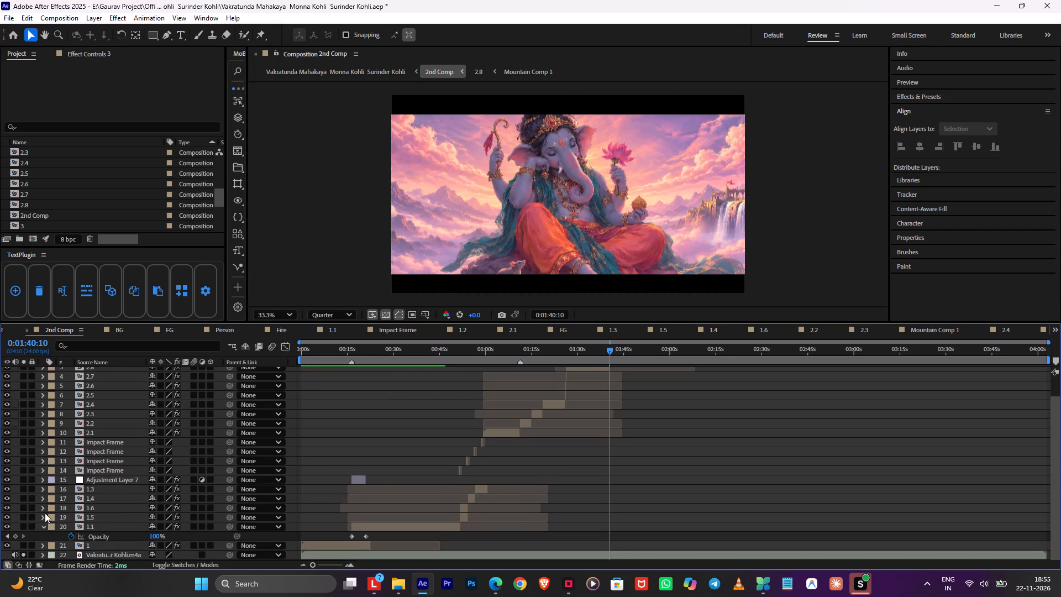
{"action": "left_click", "coordinate": [43, 528]}
{"action": "left_click", "coordinate": [627, 500]}
{"action": "scroll", "coordinate": [618, 486], "scroll_direction": "up", "scroll_amount": 4}
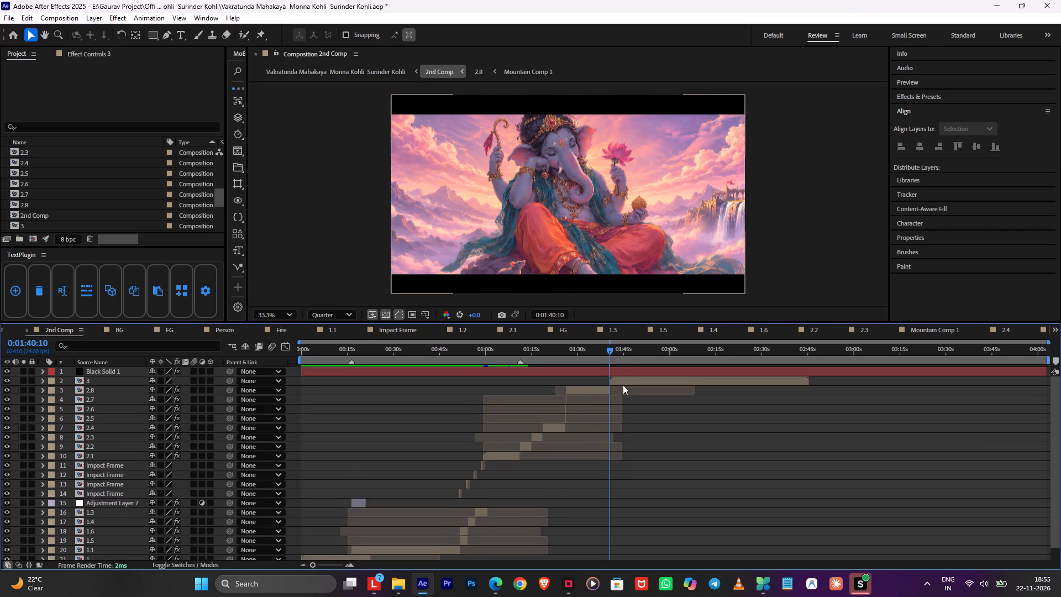
Play back the cut from shot 2.8 to shot 3 around 0:01:40:10 to check its timing against the song.
{"action": "left_click_drag", "start_coordinate": [625, 356], "coordinate": [601, 351]}
{"action": "key", "text": "space"}
{"action": "scroll", "coordinate": [605, 366], "scroll_direction": "up", "scroll_amount": 3, "text": "alt"}
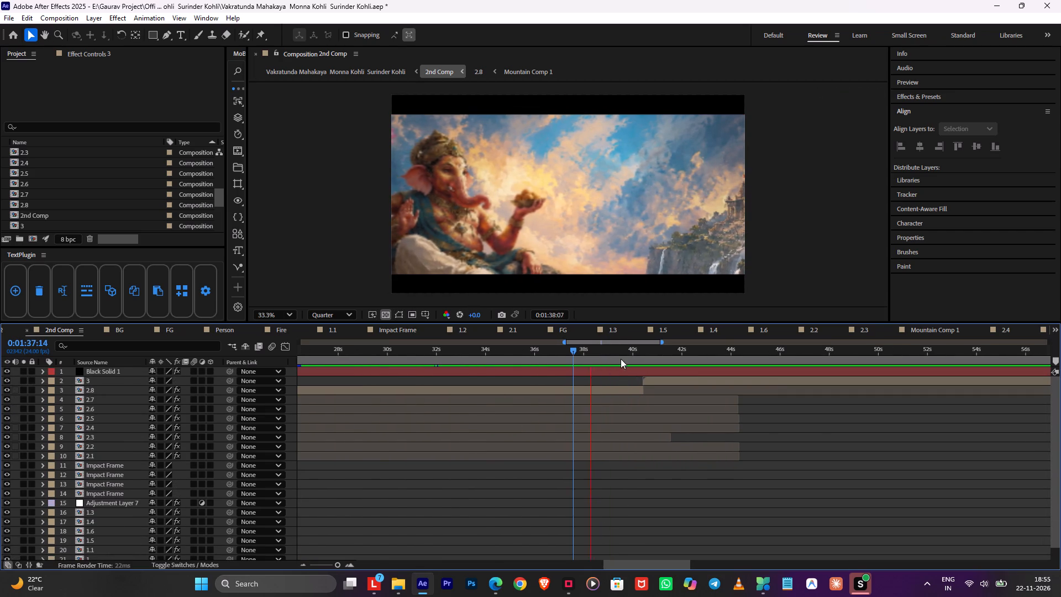
{"action": "scroll", "coordinate": [638, 390], "scroll_direction": "up", "scroll_amount": 2, "text": "alt"}
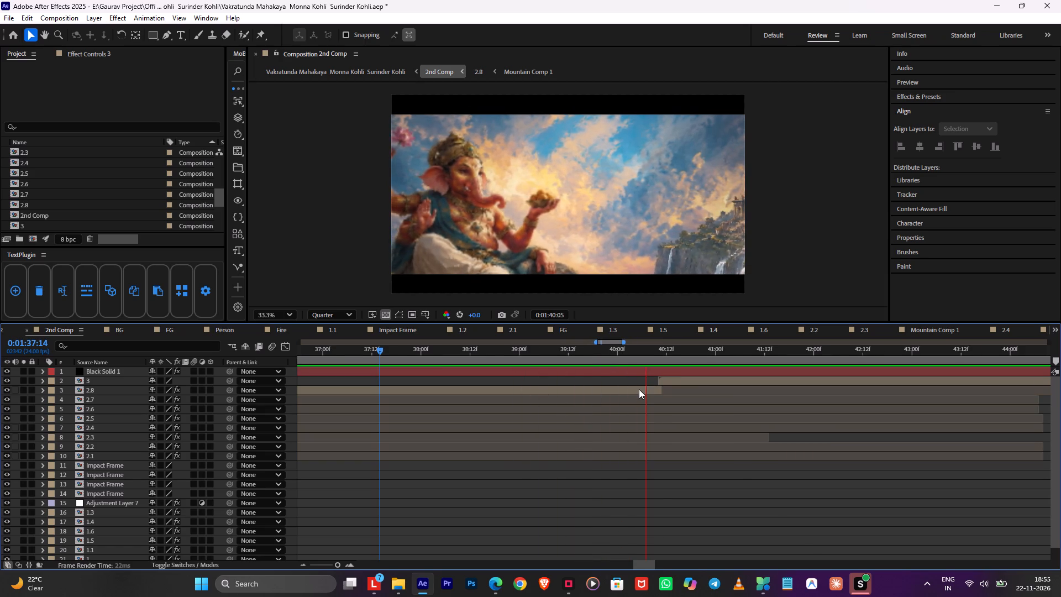
{"action": "left_click_drag", "start_coordinate": [663, 354], "coordinate": [654, 351]}
{"action": "key", "text": "space"}
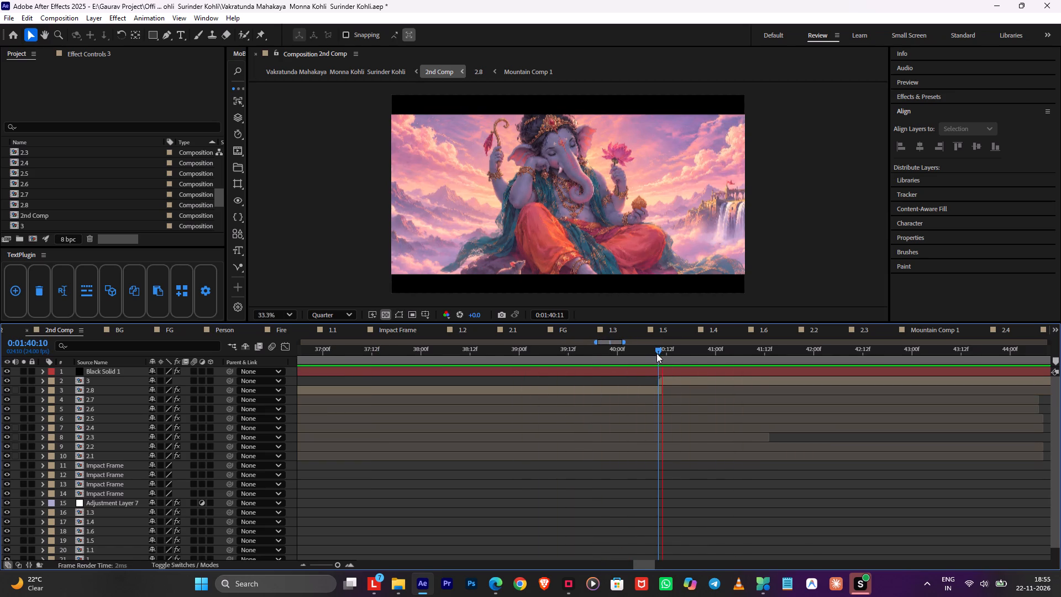
{"action": "left_click_drag", "start_coordinate": [657, 352], "coordinate": [603, 359]}
{"action": "key", "text": "space"}
{"action": "left_click_drag", "start_coordinate": [623, 357], "coordinate": [625, 357]}
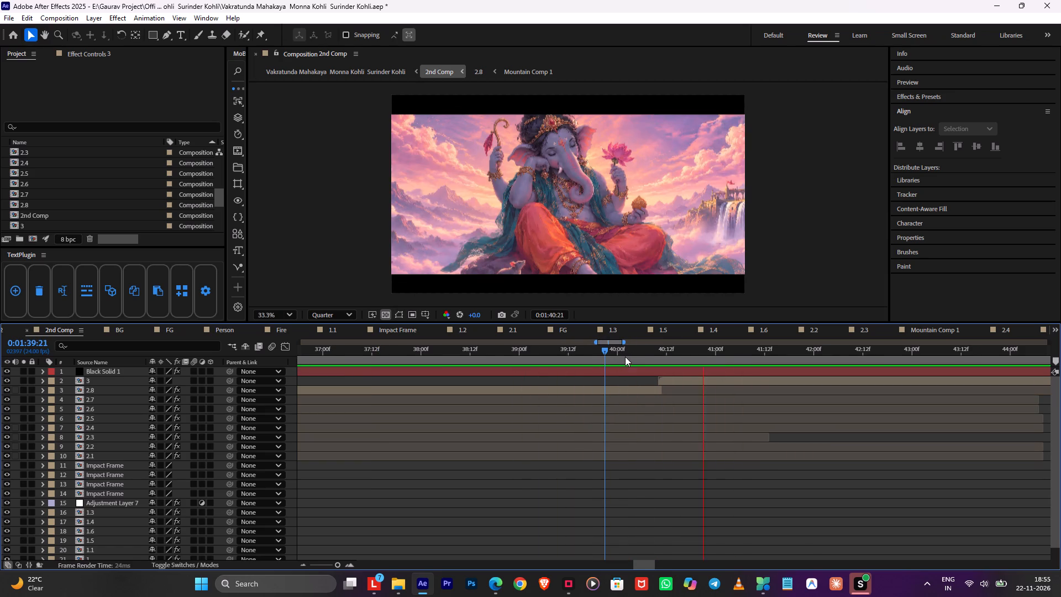
{"action": "left_click_drag", "start_coordinate": [625, 357], "coordinate": [648, 362]}
{"action": "key", "text": "space"}
Play back several sections of the song under shot 3 to examine the later part of the track.
{"action": "scroll", "coordinate": [716, 393], "scroll_direction": "down", "scroll_amount": 3, "text": "alt"}
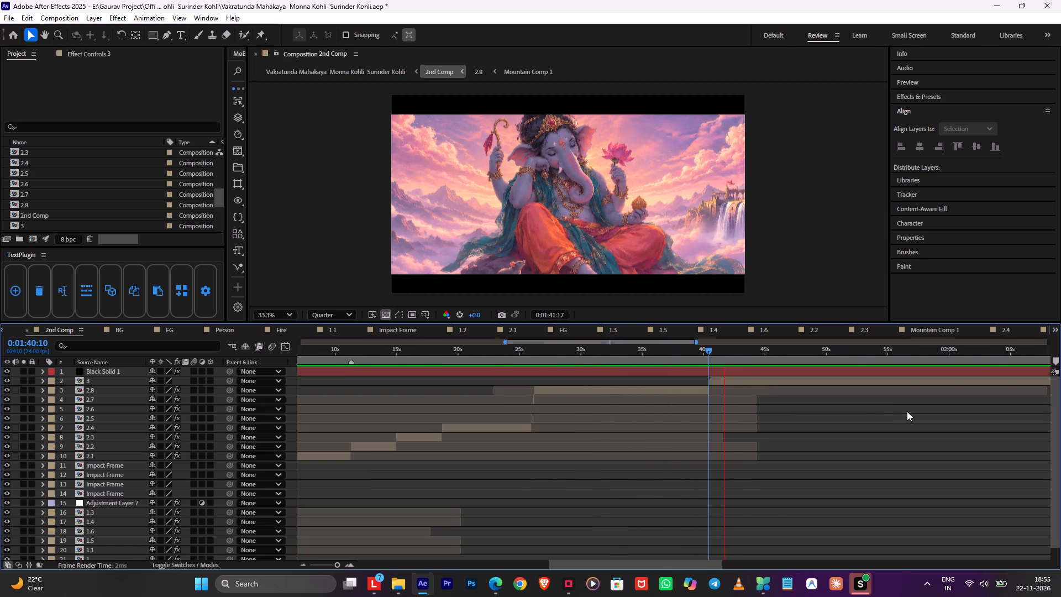
{"action": "middle_click_drag", "start_coordinate": [908, 411], "coordinate": [689, 425]}
{"action": "left_click_drag", "start_coordinate": [668, 364], "coordinate": [779, 360]}
{"action": "key", "text": "space"}
{"action": "scroll", "coordinate": [792, 359], "scroll_direction": "down", "scroll_amount": 1, "text": "alt"}
{"action": "left_click_drag", "start_coordinate": [817, 352], "coordinate": [931, 359]}
{"action": "key", "text": "space"}
{"action": "middle_click_drag", "start_coordinate": [941, 391], "coordinate": [727, 409], "text": "alt"}
{"action": "scroll", "coordinate": [713, 404], "scroll_direction": "down", "scroll_amount": 1}
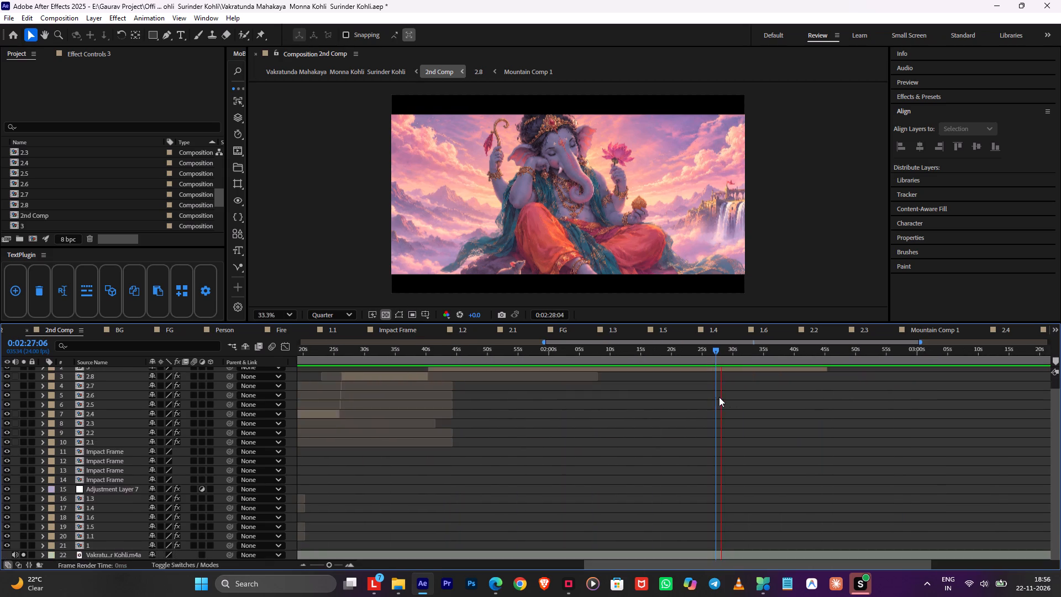
{"action": "scroll", "coordinate": [734, 397], "scroll_direction": "up", "scroll_amount": 1}
{"action": "scroll", "coordinate": [743, 396], "scroll_direction": "down", "scroll_amount": 3, "text": "alt"}
{"action": "scroll", "coordinate": [743, 396], "scroll_direction": "up", "scroll_amount": 1, "text": "alt"}
{"action": "scroll", "coordinate": [743, 396], "scroll_direction": "down", "scroll_amount": 1, "text": "alt"}
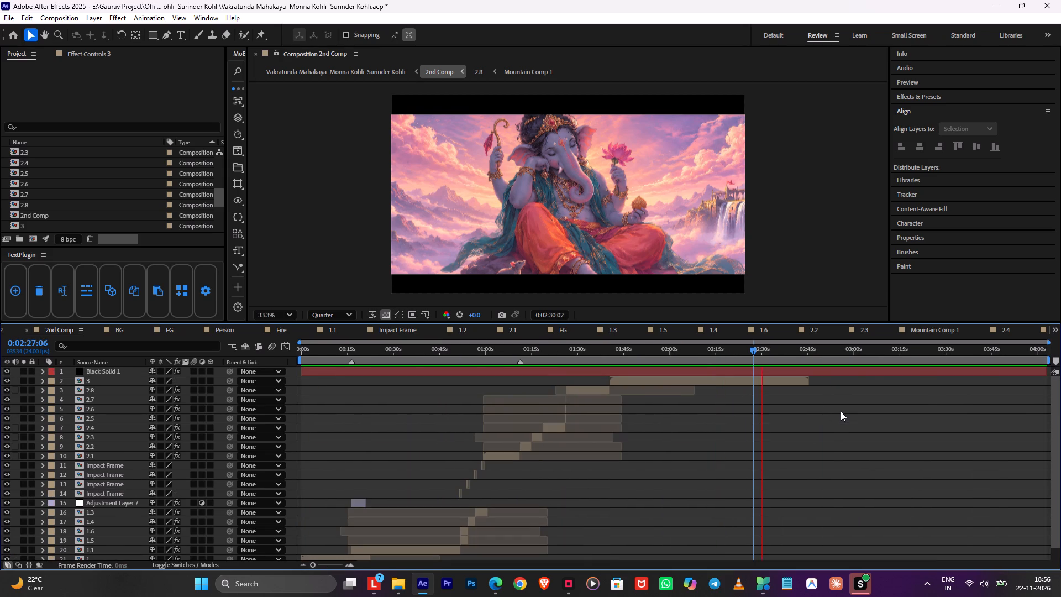
{"action": "scroll", "coordinate": [840, 407], "scroll_direction": "down", "scroll_amount": 1, "text": "alt"}
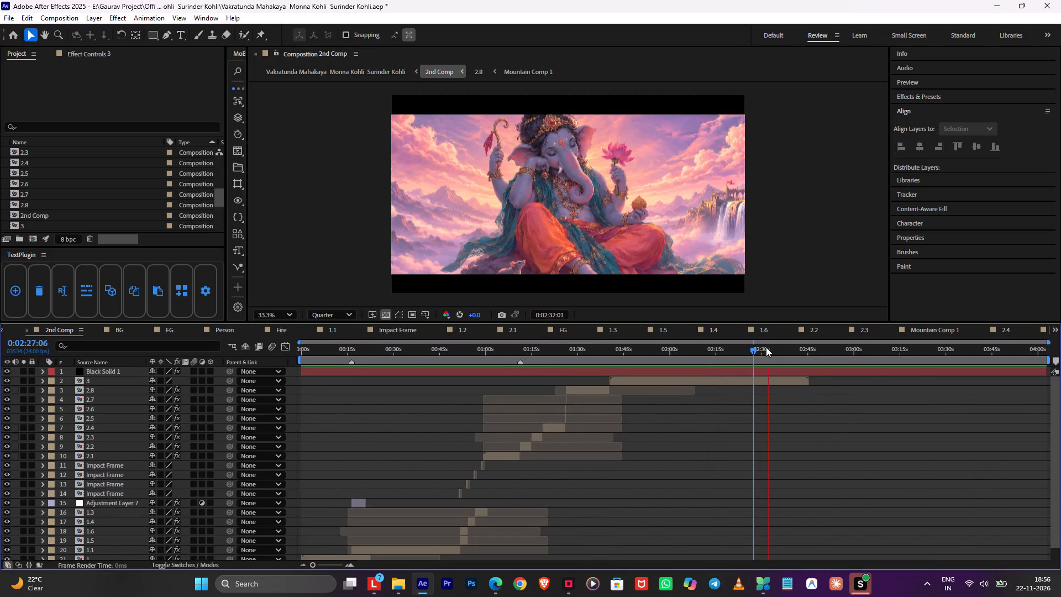
{"action": "left_click_drag", "start_coordinate": [772, 354], "coordinate": [792, 360]}
{"action": "key", "text": "space"}
In composition 3, scale both artwork layers to 59% so the scene fills the frame, return to 2nd Comp, and save.
{"action": "left_click_drag", "start_coordinate": [801, 355], "coordinate": [603, 369]}
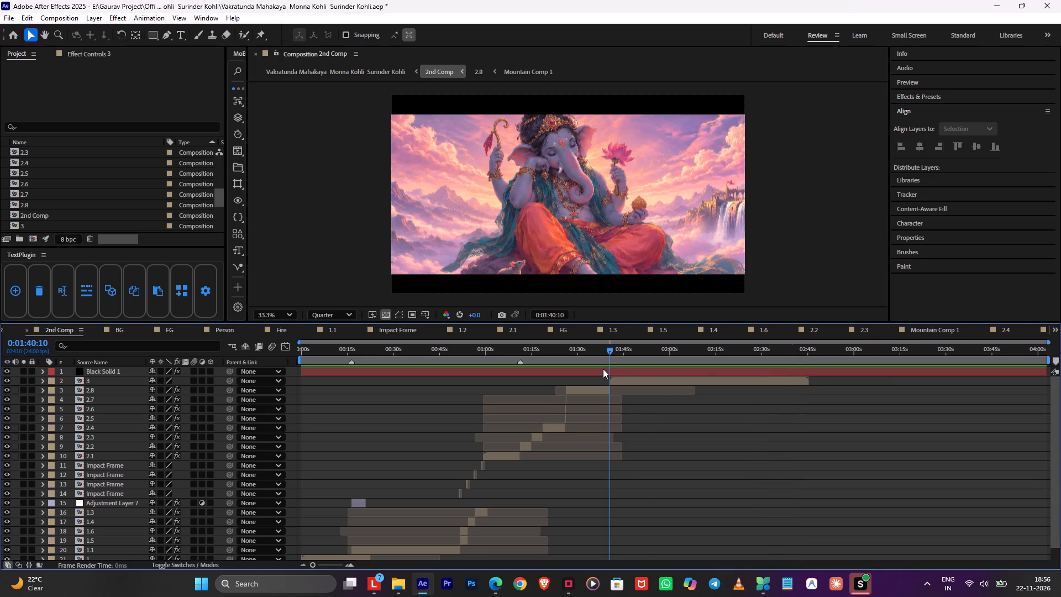
{"action": "left_click_drag", "start_coordinate": [603, 369], "coordinate": [602, 369]}
{"action": "double_click", "coordinate": [612, 383]}
{"action": "key", "text": "ctrl+s"}
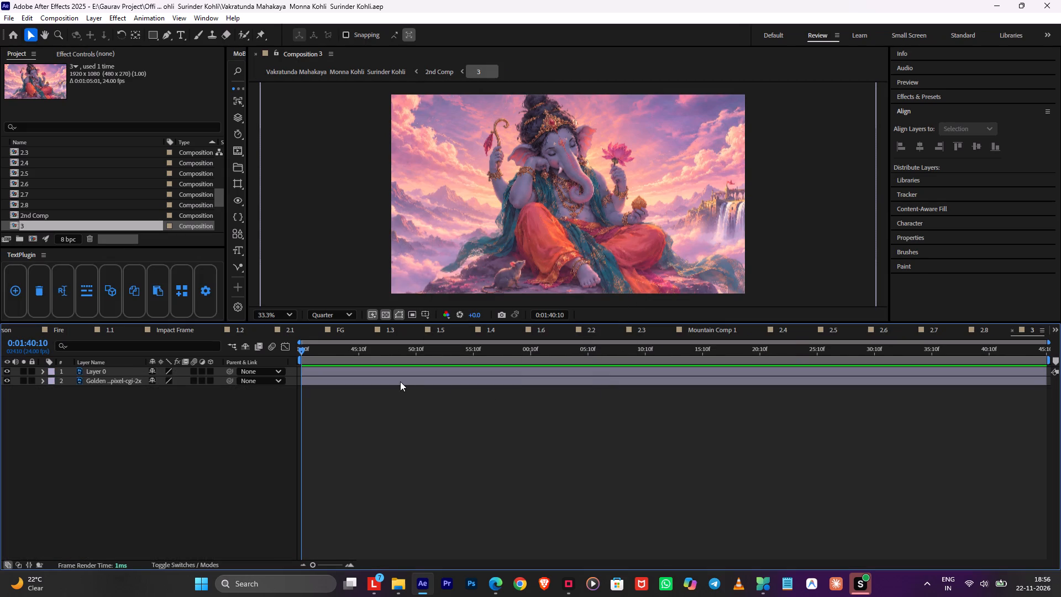
{"action": "key", "text": "ctrl+a"}
{"action": "key", "text": "s"}
{"action": "left_click_drag", "start_coordinate": [169, 381], "coordinate": [147, 385]}
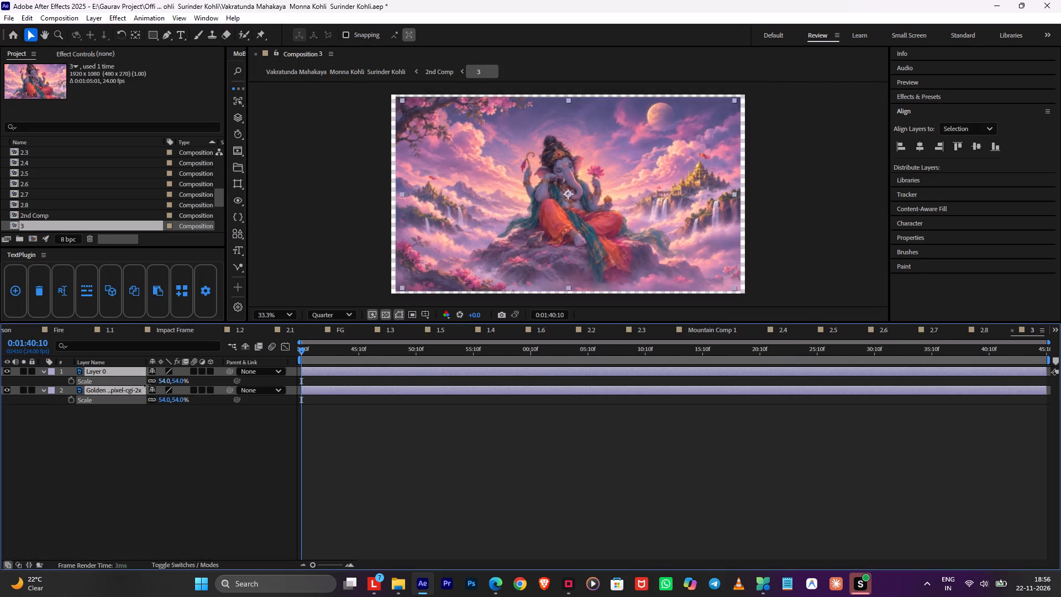
{"action": "left_click_drag", "start_coordinate": [147, 385], "coordinate": [151, 387]}
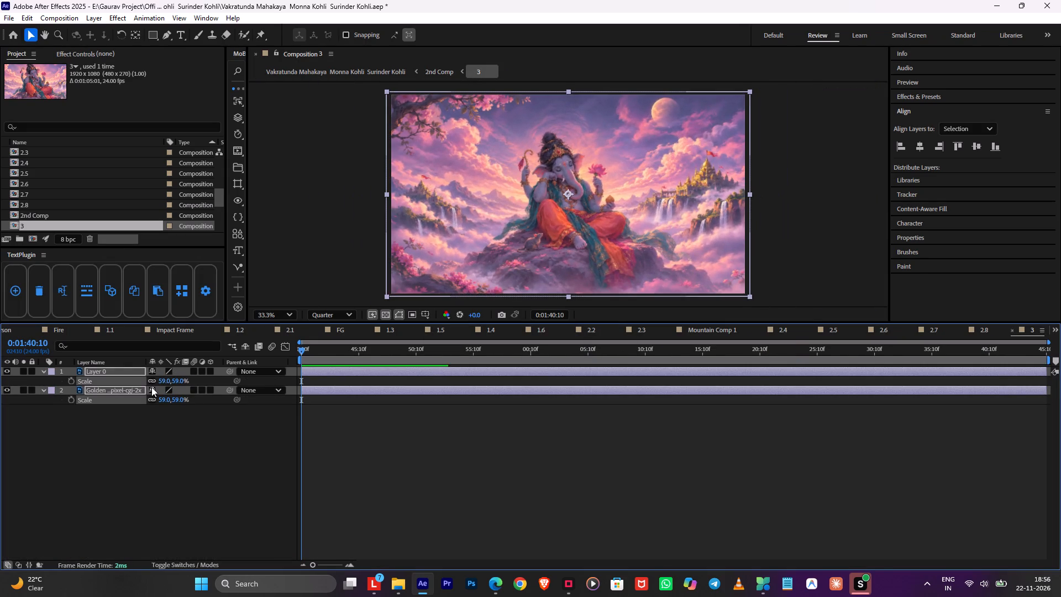
{"action": "left_click", "coordinate": [434, 420]}
{"action": "key", "text": "Tab"}
{"action": "left_click", "coordinate": [355, 418]}
{"action": "key", "text": "ctrl+s"}
{"action": "left_click", "coordinate": [689, 417]}
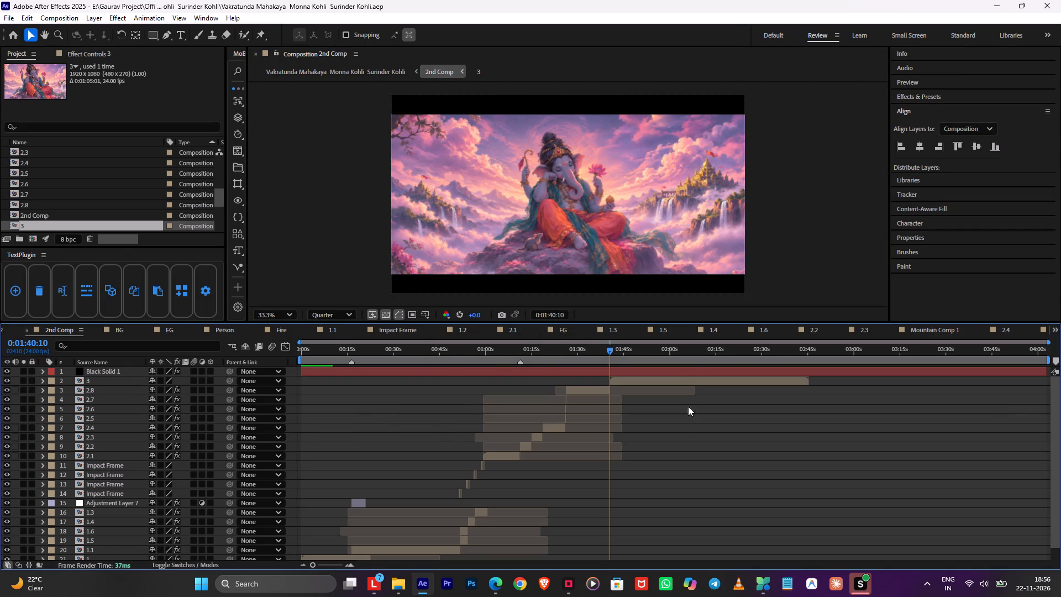
Review 2nd Comp past the end of shot 3, and replay the sequence of 2.x shots from about 0:01:13.
{"action": "left_click_drag", "start_coordinate": [694, 358], "coordinate": [821, 364]}
{"action": "key", "text": "space"}
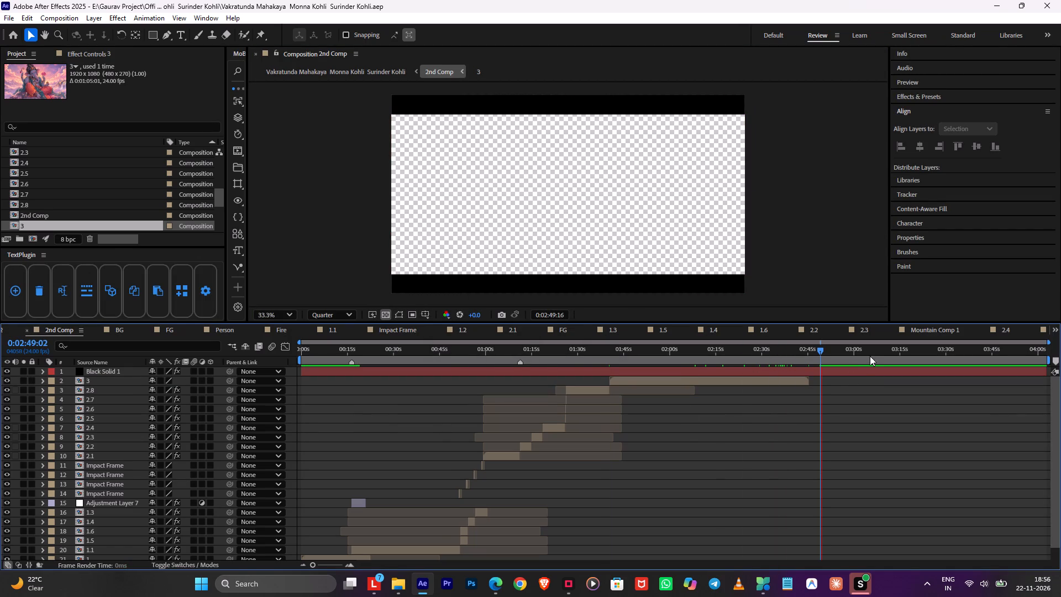
{"action": "scroll", "coordinate": [854, 389], "scroll_direction": "down", "scroll_amount": 5}
{"action": "scroll", "coordinate": [853, 391], "scroll_direction": "up", "scroll_amount": 3}
{"action": "left_click_drag", "start_coordinate": [787, 348], "coordinate": [522, 372]}
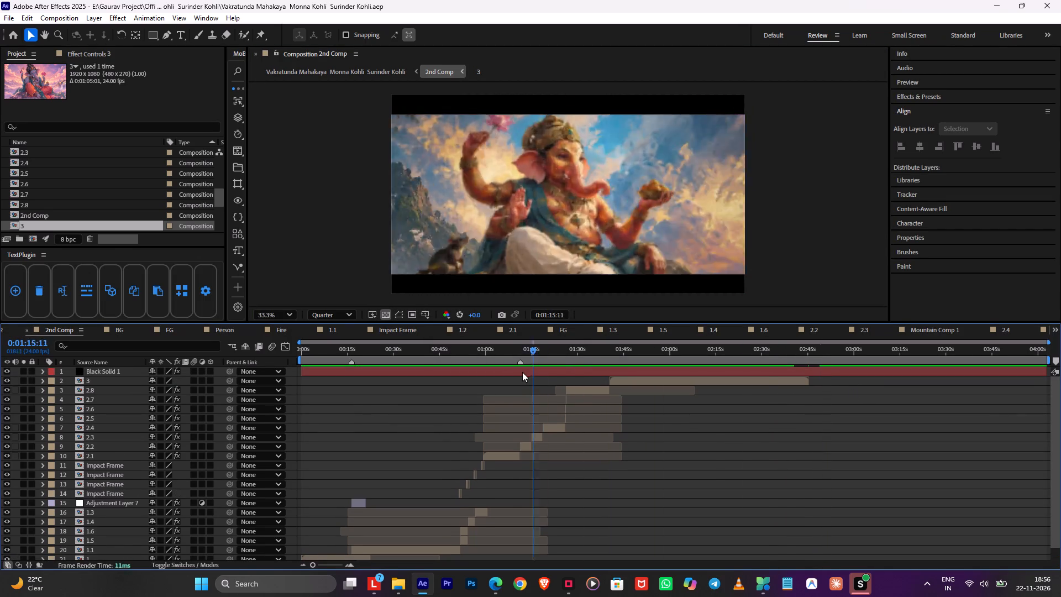
{"action": "left_click_drag", "start_coordinate": [522, 372], "coordinate": [526, 373]}
{"action": "key", "text": "space"}
{"action": "scroll", "coordinate": [527, 384], "scroll_direction": "up", "scroll_amount": 2, "text": "alt"}
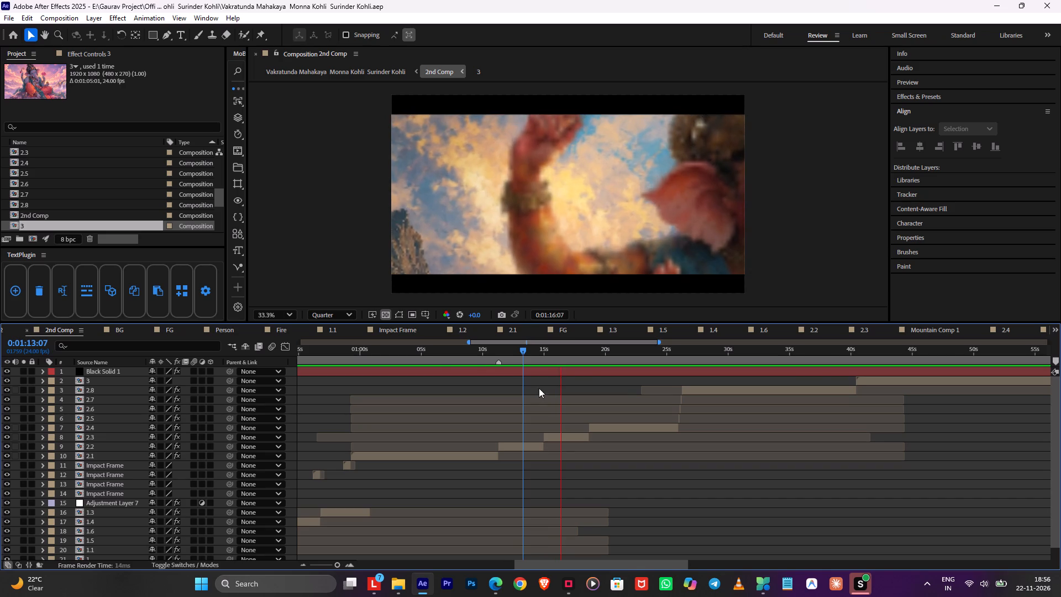
{"action": "middle_click_drag", "start_coordinate": [539, 388], "coordinate": [417, 405]}
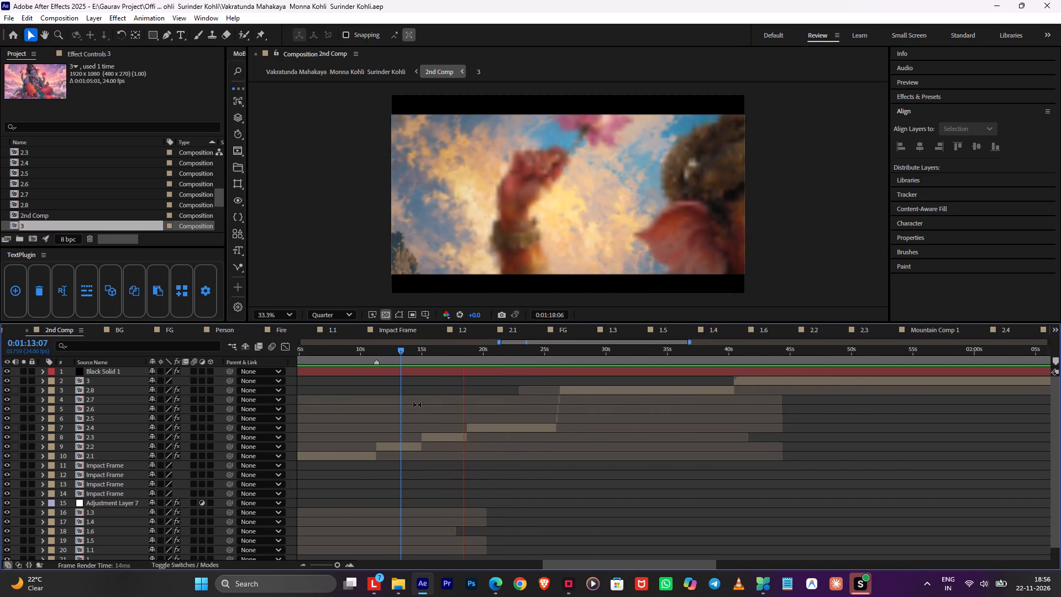
{"action": "left_click_drag", "start_coordinate": [539, 359], "coordinate": [546, 360]}
{"action": "key", "text": "space"}
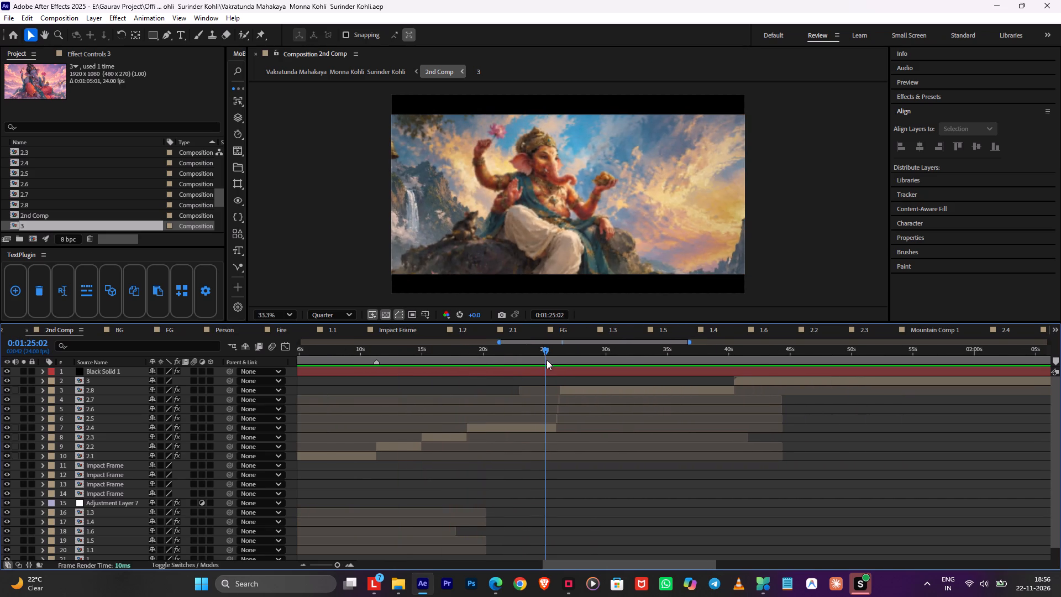
In 2nd Comp, review up to 0:01:40:02, duplicate layer 2.7, and swap the copy for a new duplicated composition 2.9 above layer 2.8.
{"action": "scroll", "coordinate": [553, 406], "scroll_direction": "up", "scroll_amount": 2, "text": "alt"}
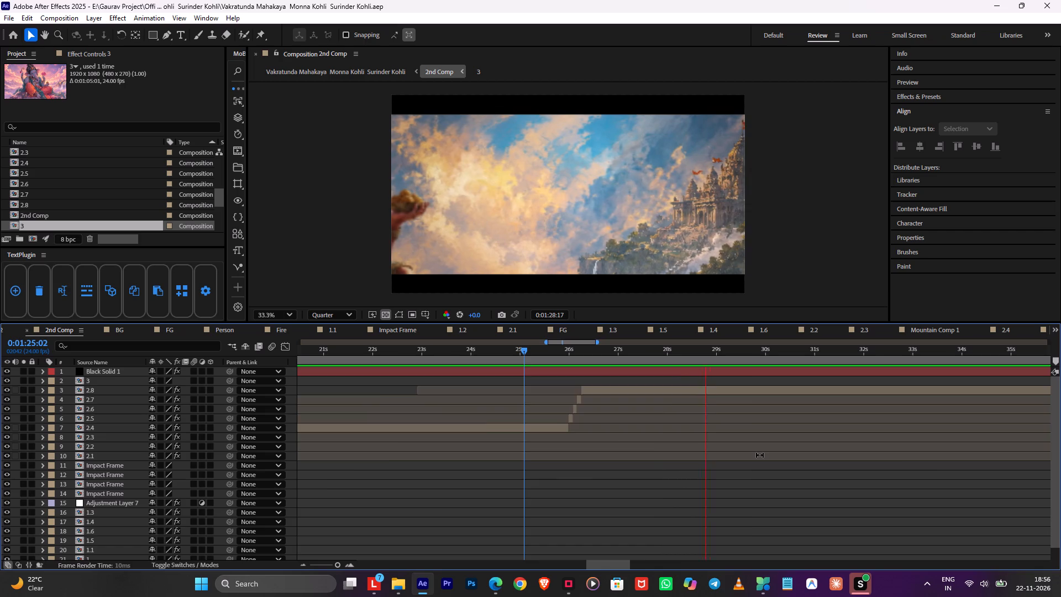
{"action": "scroll", "coordinate": [760, 455], "scroll_direction": "down", "scroll_amount": 2, "text": "alt"}
{"action": "left_click_drag", "start_coordinate": [869, 353], "coordinate": [881, 353]}
{"action": "key", "text": "space"}
{"action": "scroll", "coordinate": [904, 397], "scroll_direction": "up", "scroll_amount": 1, "text": "alt"}
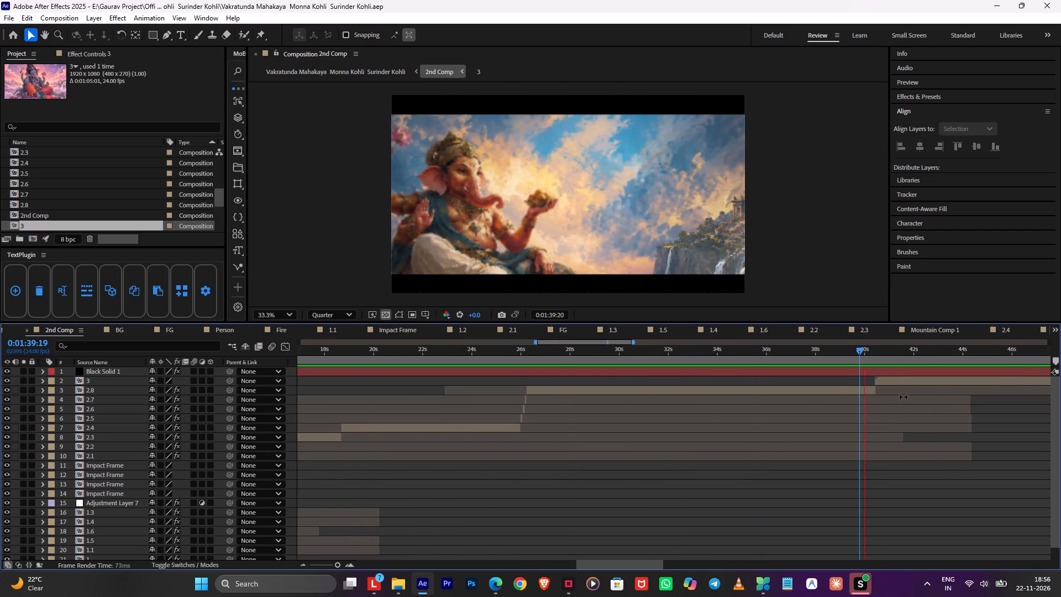
{"action": "left_click_drag", "start_coordinate": [895, 356], "coordinate": [866, 349]}
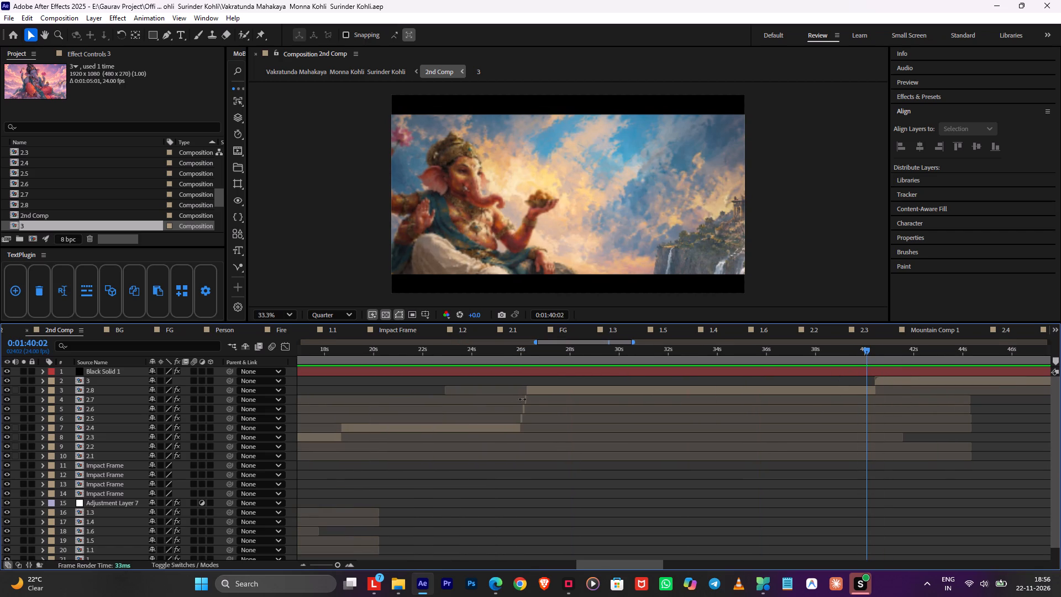
{"action": "left_click", "coordinate": [528, 401]}
{"action": "key", "text": "ctrl+d"}
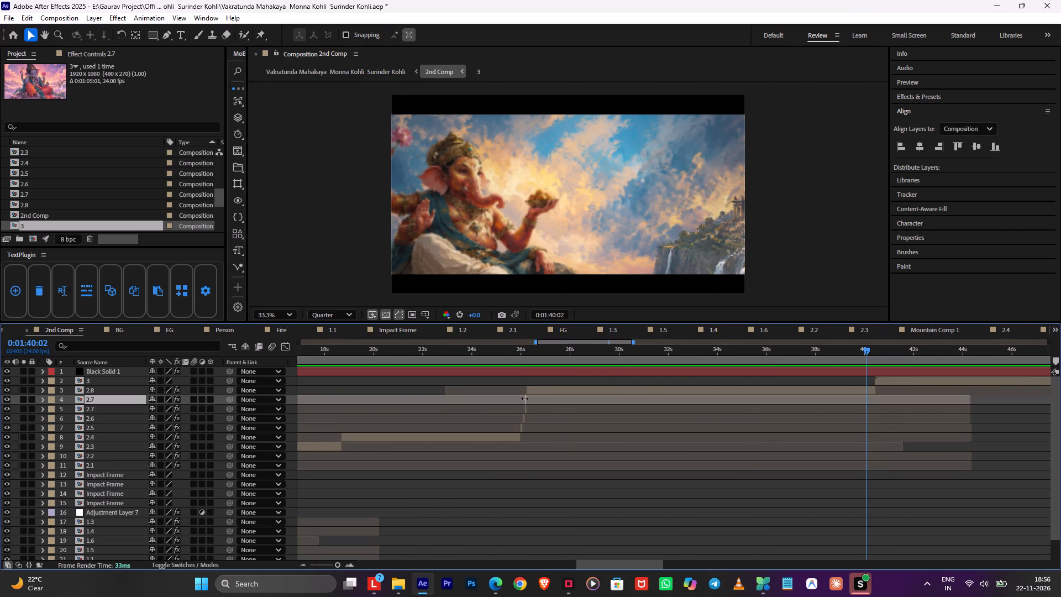
{"action": "right_click", "coordinate": [524, 398]}
{"action": "left_click", "coordinate": [692, 295]}
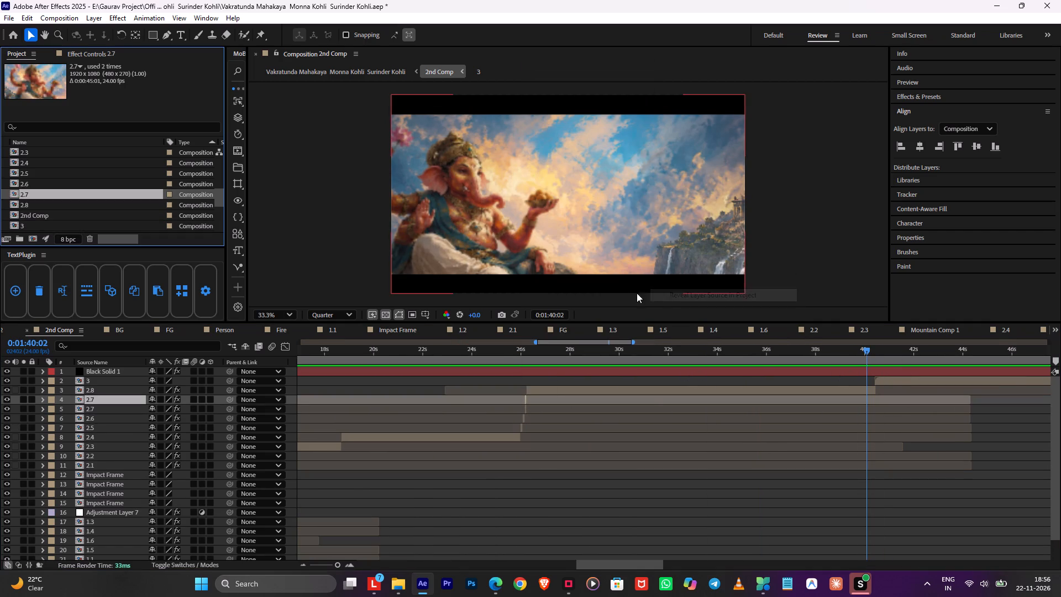
{"action": "key", "text": "ctrl+d"}
{"action": "left_click_drag", "start_coordinate": [28, 151], "coordinate": [106, 391]}
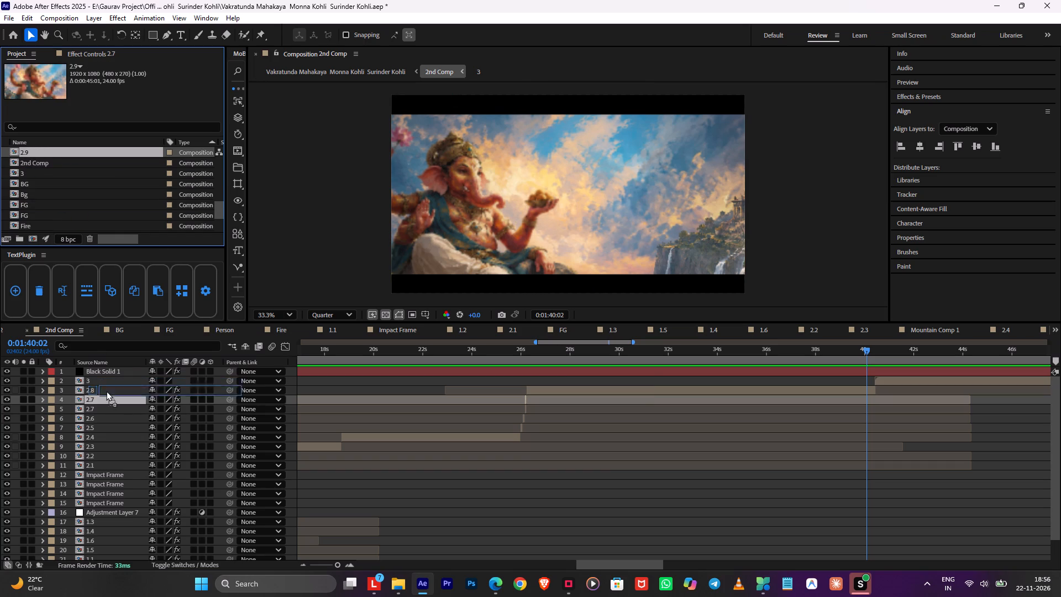
{"action": "left_click_drag", "start_coordinate": [106, 391], "coordinate": [103, 401]}
{"action": "left_click_drag", "start_coordinate": [101, 401], "coordinate": [99, 389]}
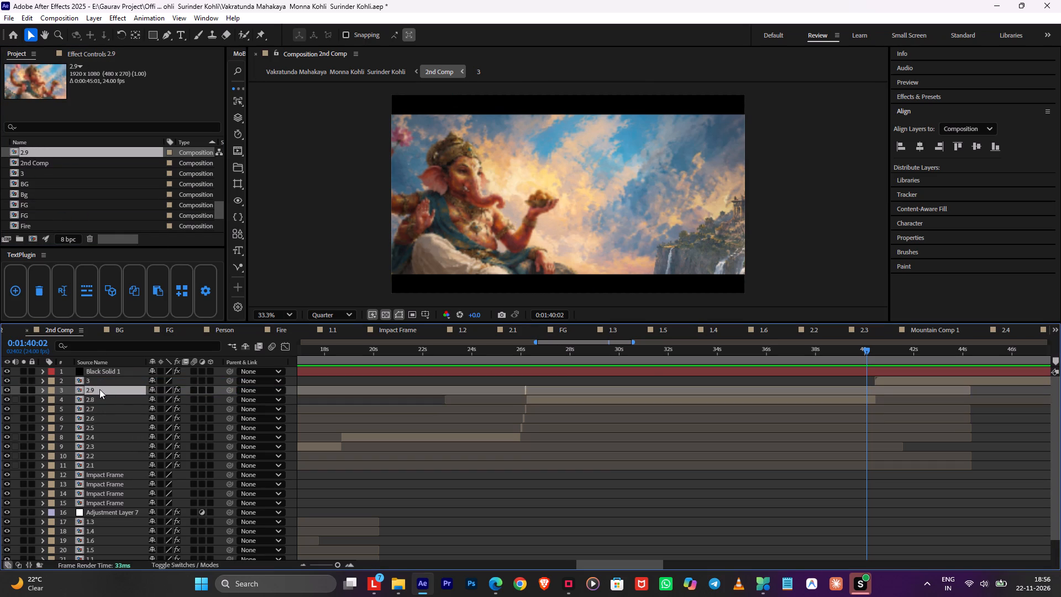
Play back the cut to shot 3 and move layer 2.9 so that it ends at 0:01:40:10.
{"action": "key", "text": "bracketleft"}
{"action": "scroll", "coordinate": [865, 390], "scroll_direction": "up", "scroll_amount": 5, "text": "alt"}
{"action": "left_click_drag", "start_coordinate": [828, 354], "coordinate": [727, 355]}
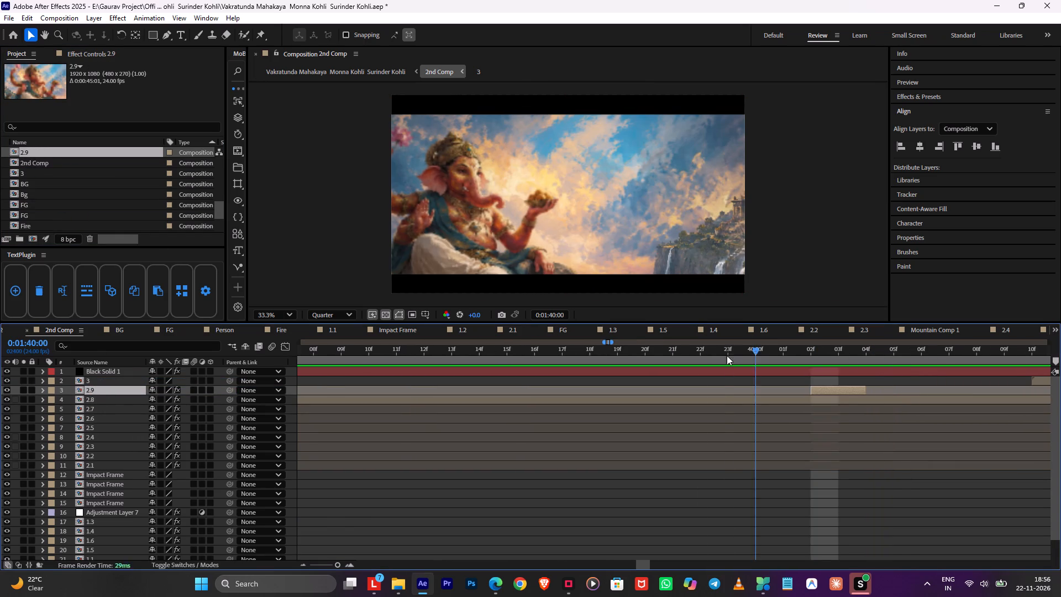
{"action": "left_click_drag", "start_coordinate": [727, 355], "coordinate": [702, 358]}
{"action": "key", "text": "space"}
{"action": "left_click_drag", "start_coordinate": [800, 350], "coordinate": [905, 359]}
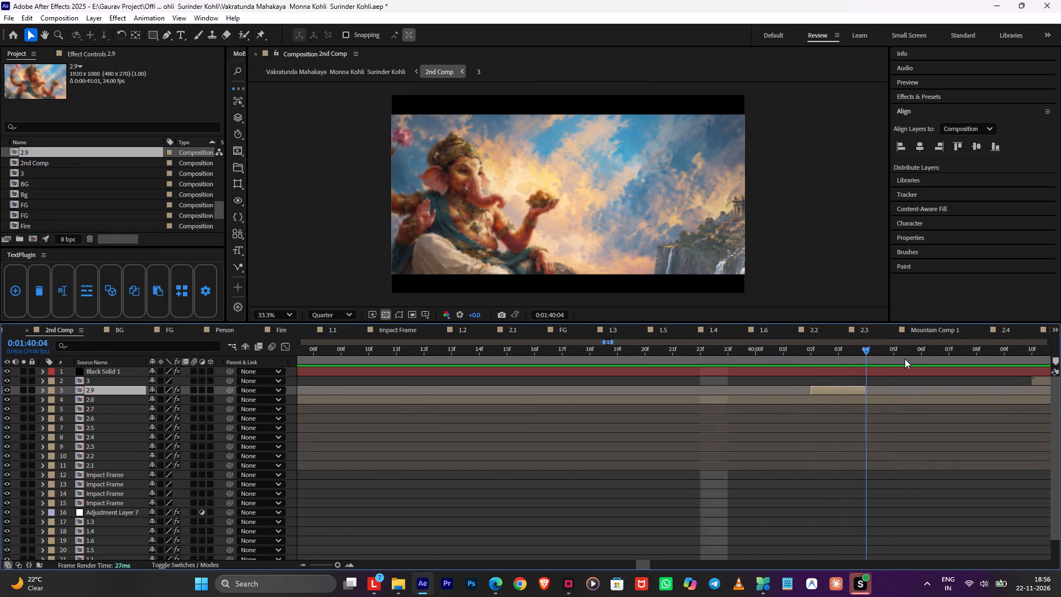
{"action": "left_click_drag", "start_coordinate": [905, 359], "coordinate": [957, 358]}
{"action": "key", "text": "space"}
{"action": "left_click_drag", "start_coordinate": [982, 352], "coordinate": [1028, 357]}
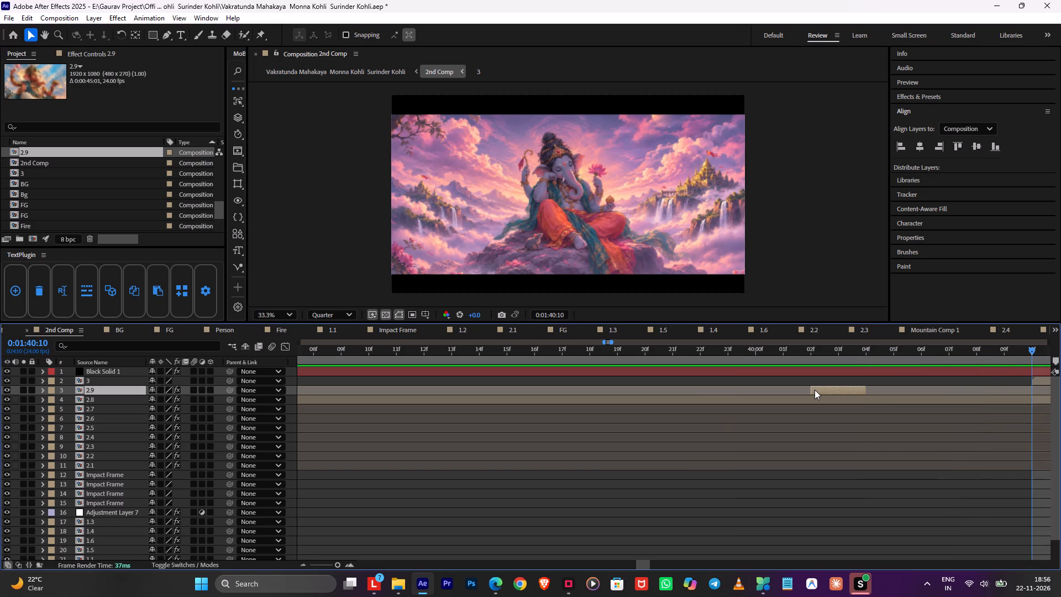
{"action": "key", "text": "bracketright"}
{"action": "key", "text": "space"}
{"action": "key", "text": "space"}
{"action": "key", "text": "space"}
{"action": "key", "text": "space"}
{"action": "key", "text": "space"}
{"action": "key", "text": "space"}
{"action": "key", "text": "space"}
{"action": "left_click_drag", "start_coordinate": [1022, 386], "coordinate": [607, 400]}
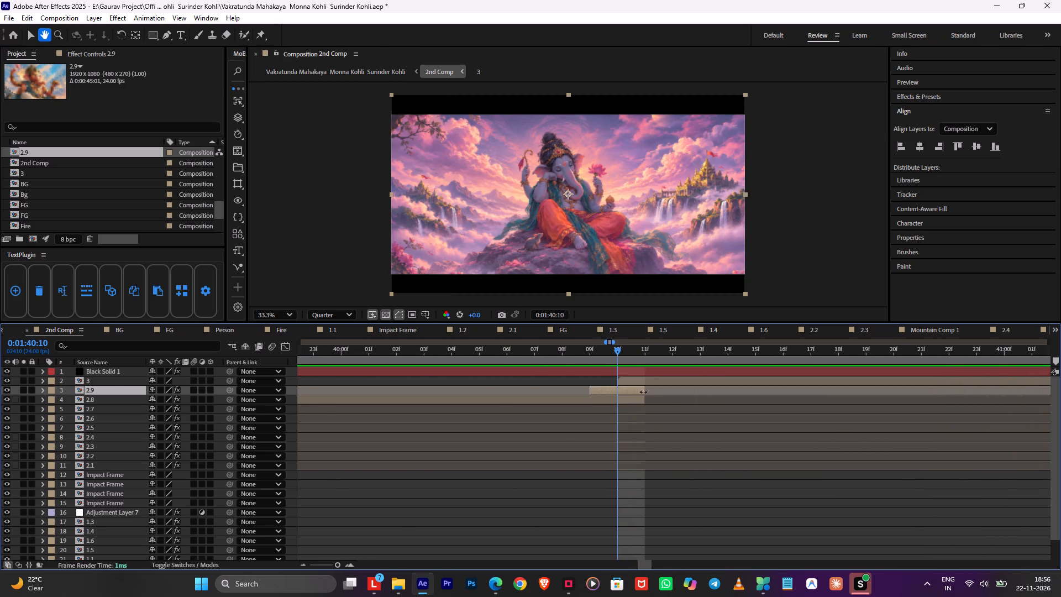
Move layer 3 along the timeline to start at 0:01:40:19.
{"action": "left_click_drag", "start_coordinate": [649, 383], "coordinate": [909, 380]}
Duplicate layer 2.9, start the copy at 0:01:40:11, and replace its source with a new duplicated composition 2.10.
{"action": "left_click", "coordinate": [638, 362]}
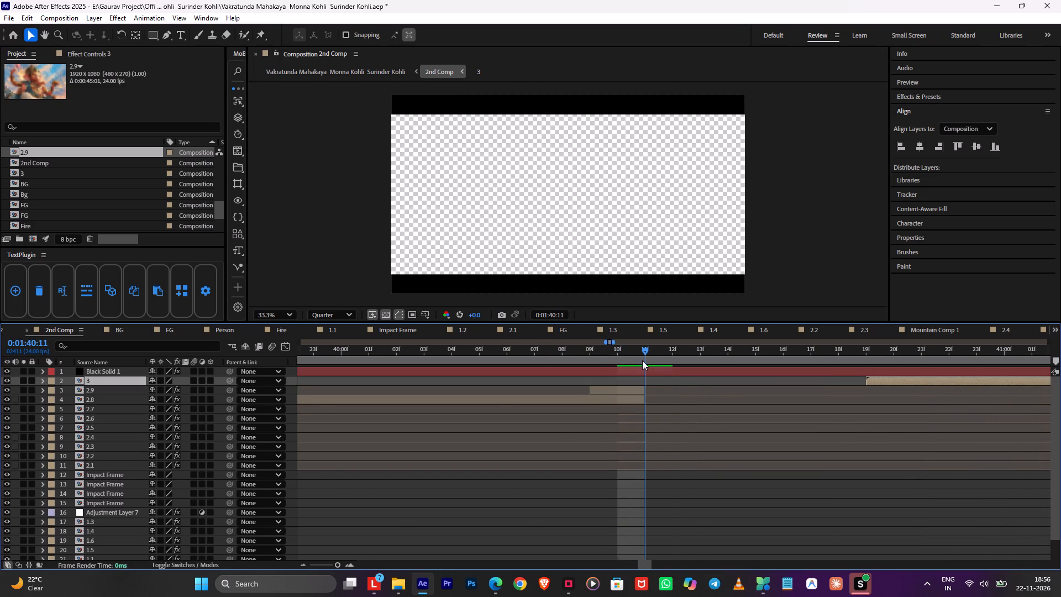
{"action": "left_click", "coordinate": [640, 397]}
{"action": "left_click", "coordinate": [638, 389]}
{"action": "key", "text": "ctrl+d"}
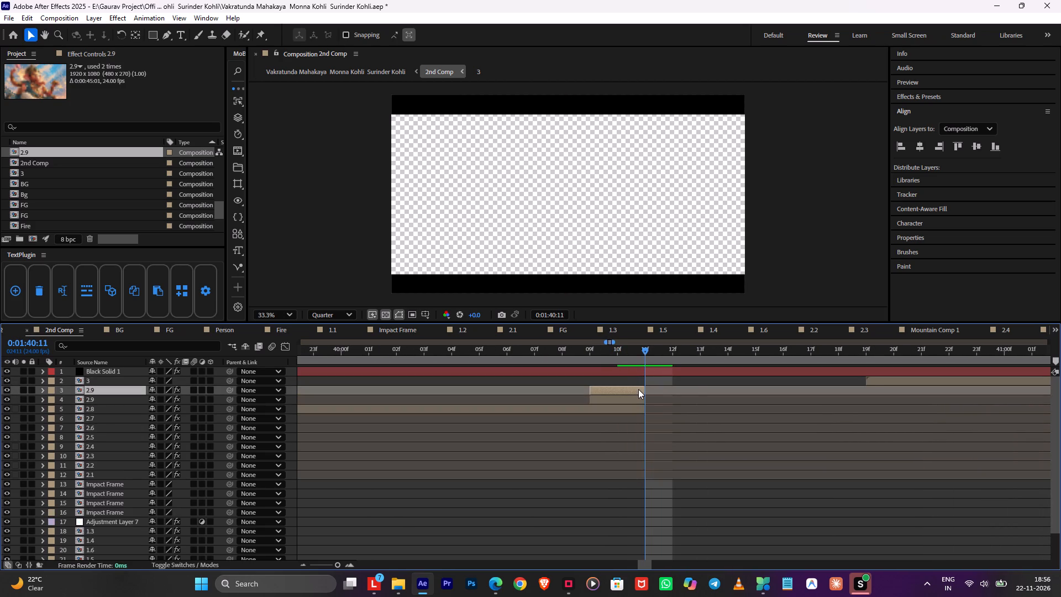
{"action": "key", "text": "bracketleft"}
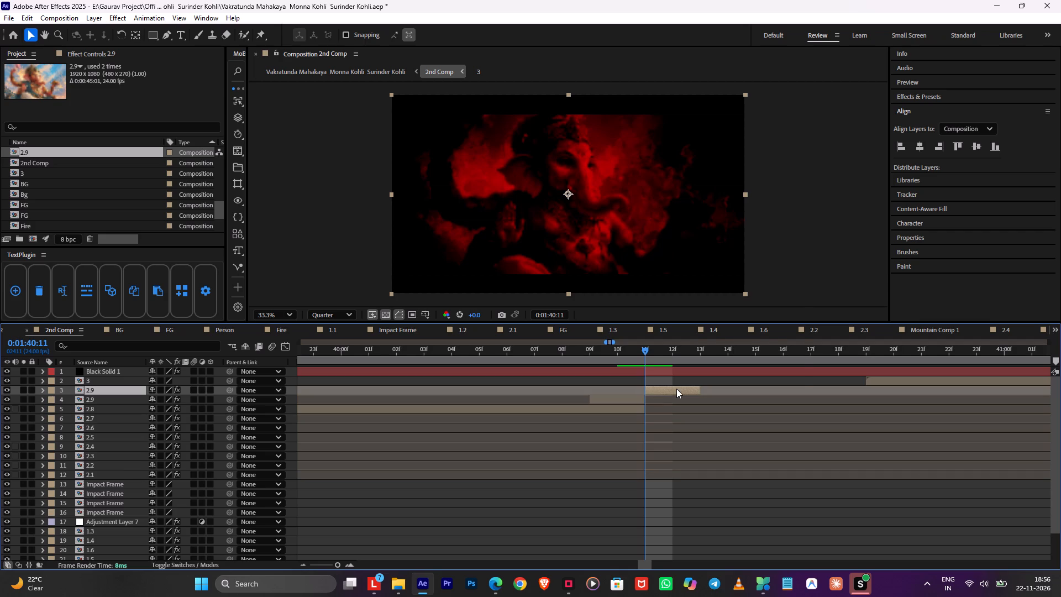
{"action": "right_click", "coordinate": [677, 389]}
{"action": "left_click", "coordinate": [823, 283]}
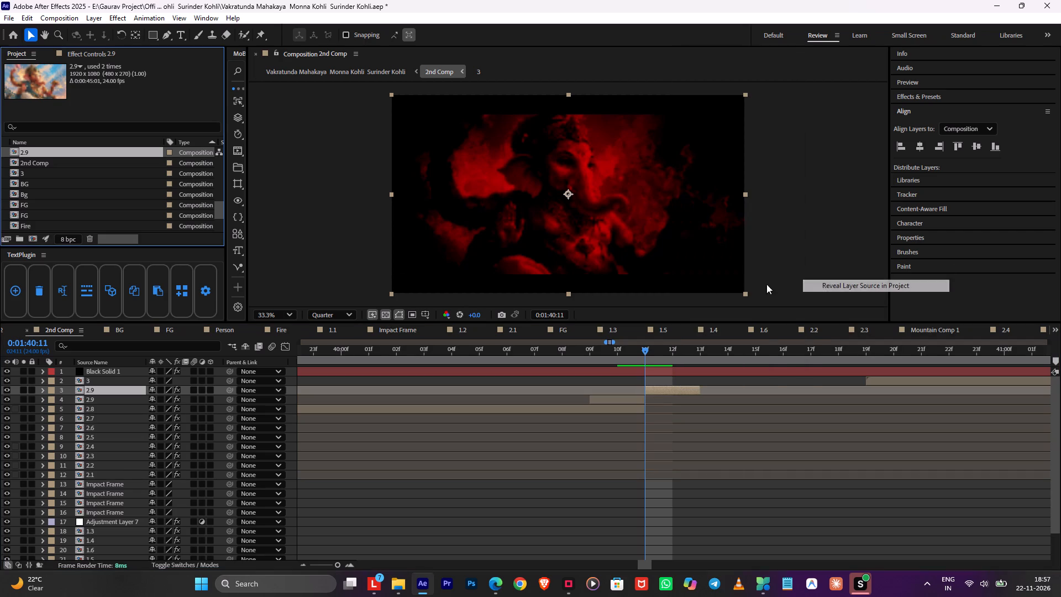
{"action": "key", "text": "ctrl+d"}
{"action": "left_click_drag", "start_coordinate": [29, 151], "coordinate": [115, 383]}
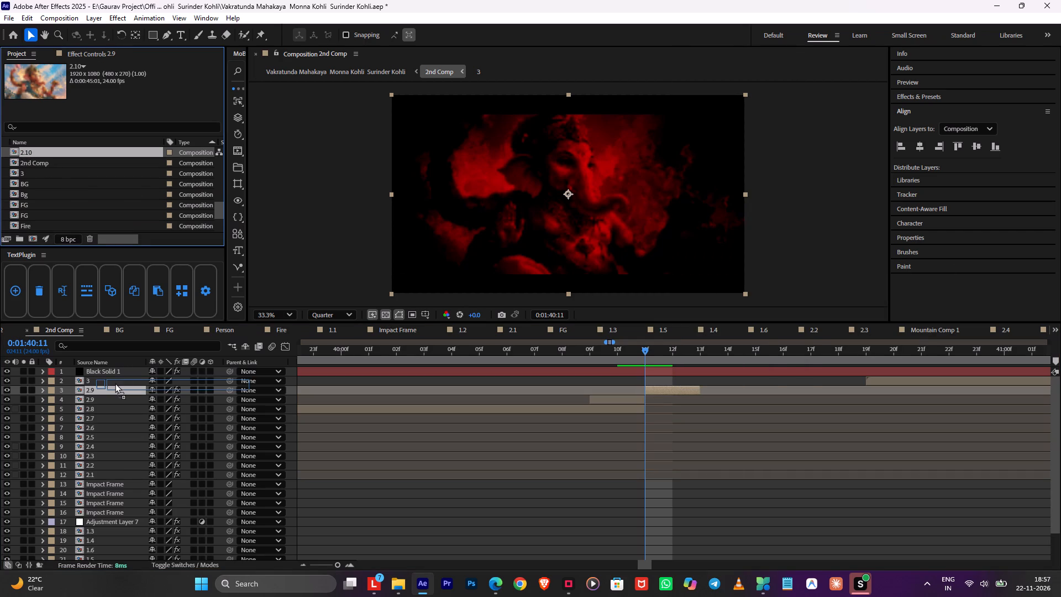
{"action": "left_click_drag", "start_coordinate": [115, 383], "coordinate": [114, 390]}
Duplicate layer 2.10 in 2nd Comp and duplicate its source composition as 2.11.
{"action": "left_click", "coordinate": [676, 389]}
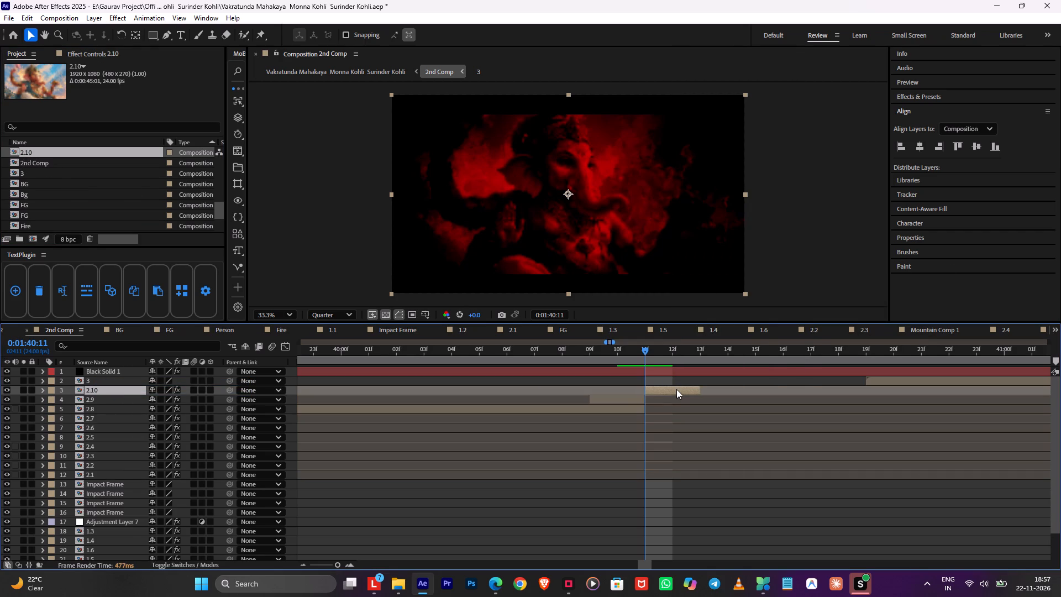
{"action": "key", "text": "ctrl+d"}
{"action": "right_click", "coordinate": [676, 389]}
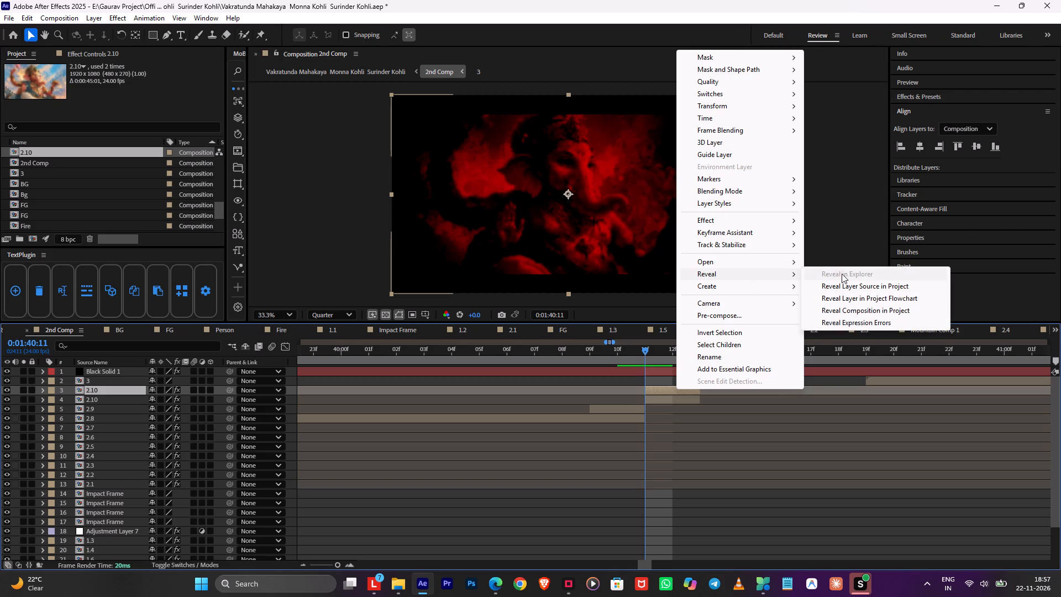
{"action": "left_click", "coordinate": [852, 281]}
{"action": "key", "text": "ctrl+d"}
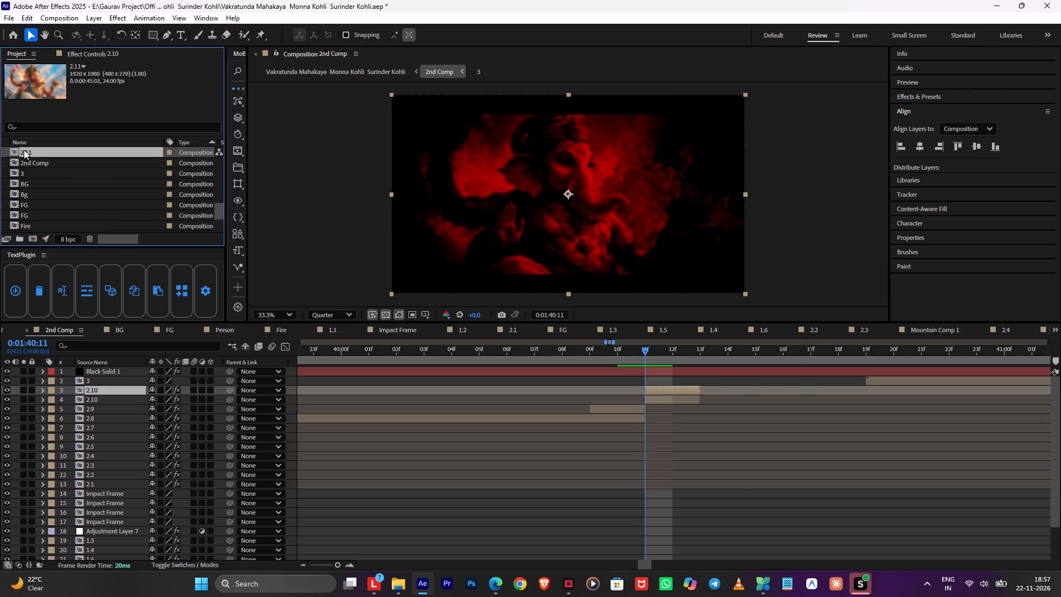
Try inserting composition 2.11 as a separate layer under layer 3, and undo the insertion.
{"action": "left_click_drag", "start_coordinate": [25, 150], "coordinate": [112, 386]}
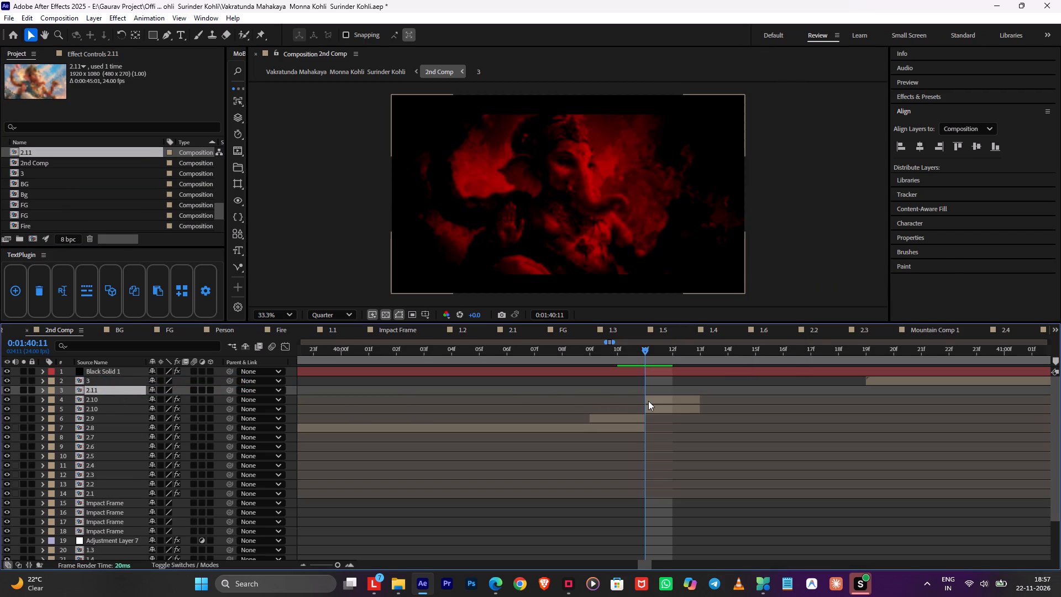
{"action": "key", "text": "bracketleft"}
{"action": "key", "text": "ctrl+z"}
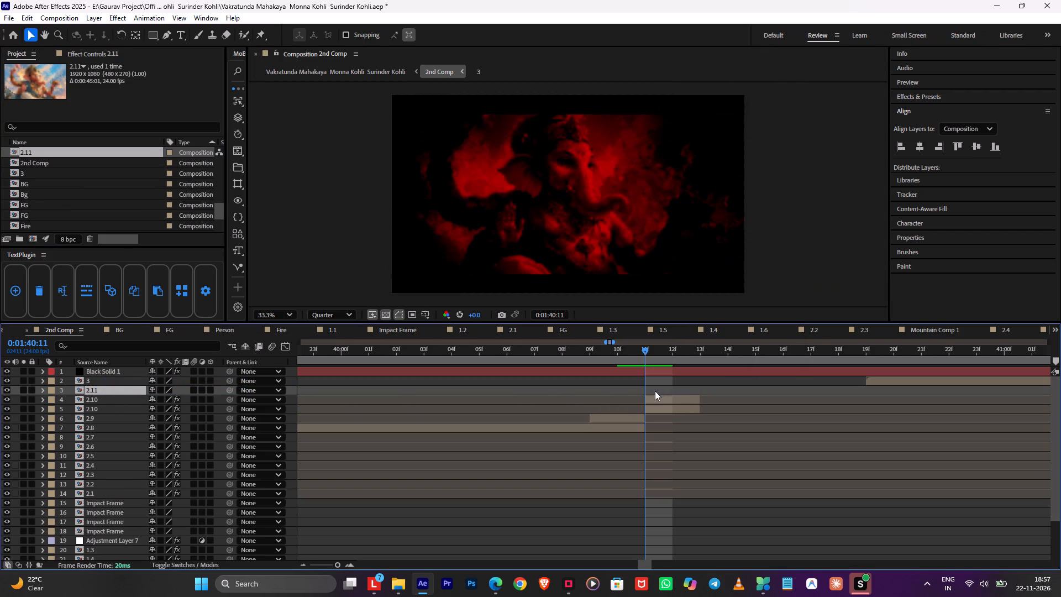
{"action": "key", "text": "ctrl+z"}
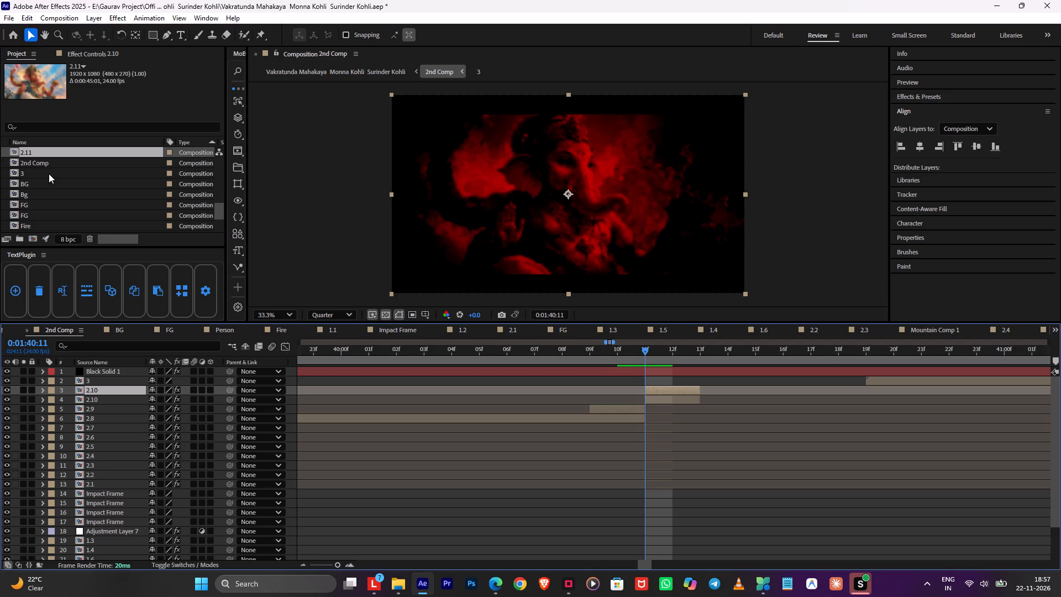
Replace the upper 2.10 layer with composition 2.11 and move it to start at 0:01:40:13.
{"action": "left_click_drag", "start_coordinate": [32, 151], "coordinate": [117, 389]}
{"action": "left_click_drag", "start_coordinate": [668, 387], "coordinate": [725, 386]}
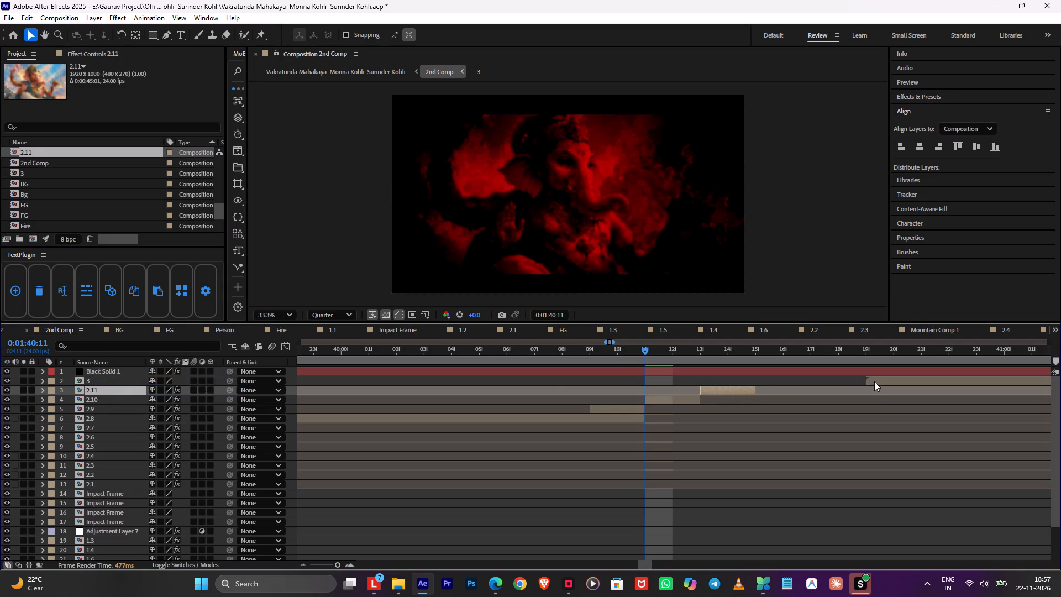
Copy both artwork layers from composition 3, paste them at the top of composition 2.10, and return to 2nd Comp.
{"action": "left_click", "coordinate": [874, 381]}
{"action": "key", "text": "ctrl+c"}
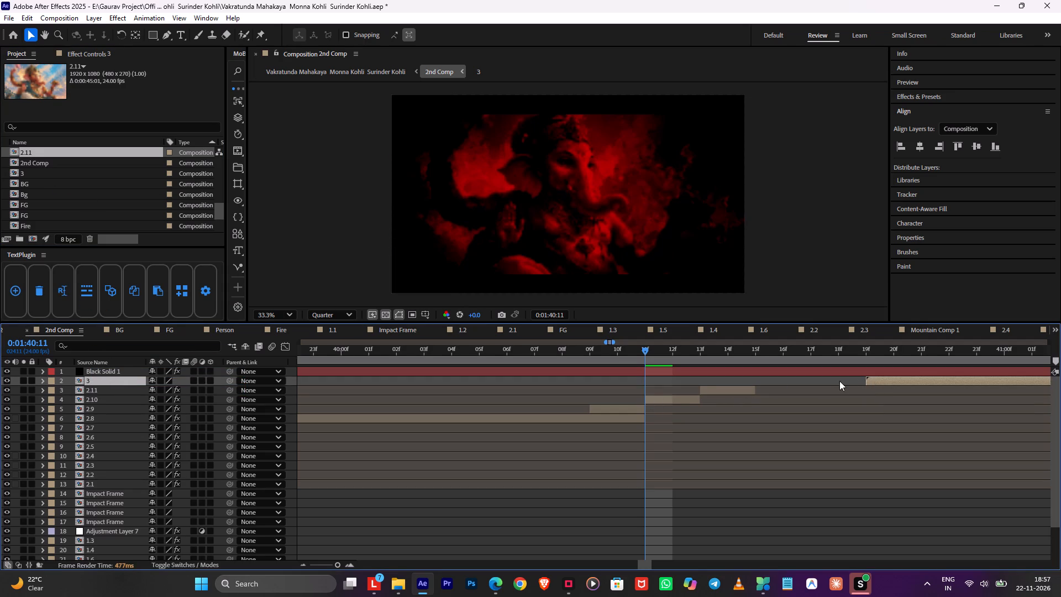
{"action": "double_click", "coordinate": [872, 378]}
{"action": "key", "text": "ctrl+a"}
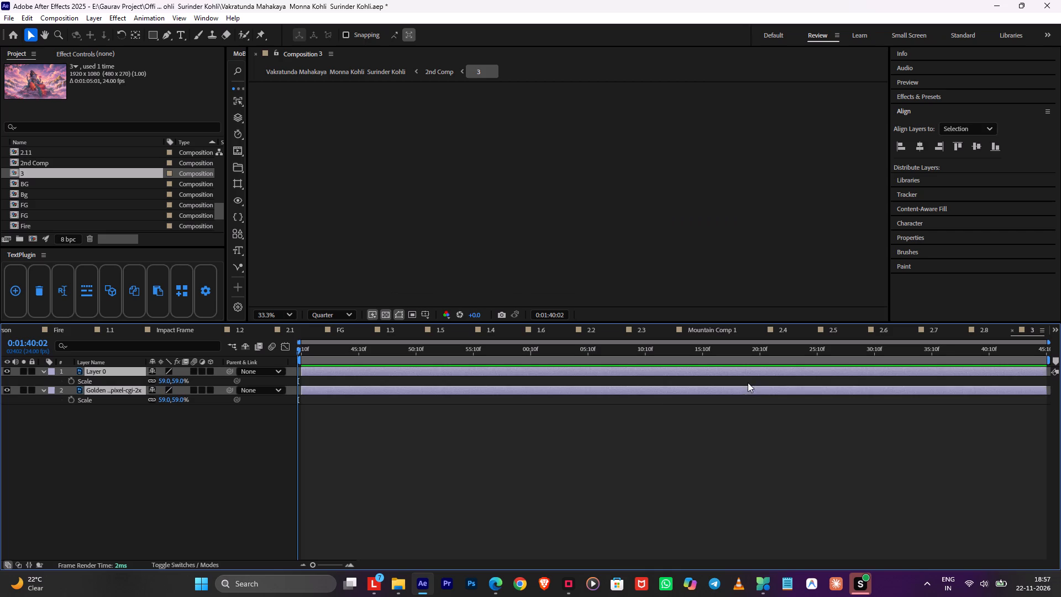
{"action": "key", "text": "ctrl+c"}
{"action": "key", "text": "Tab"}
{"action": "left_click", "coordinate": [559, 418]}
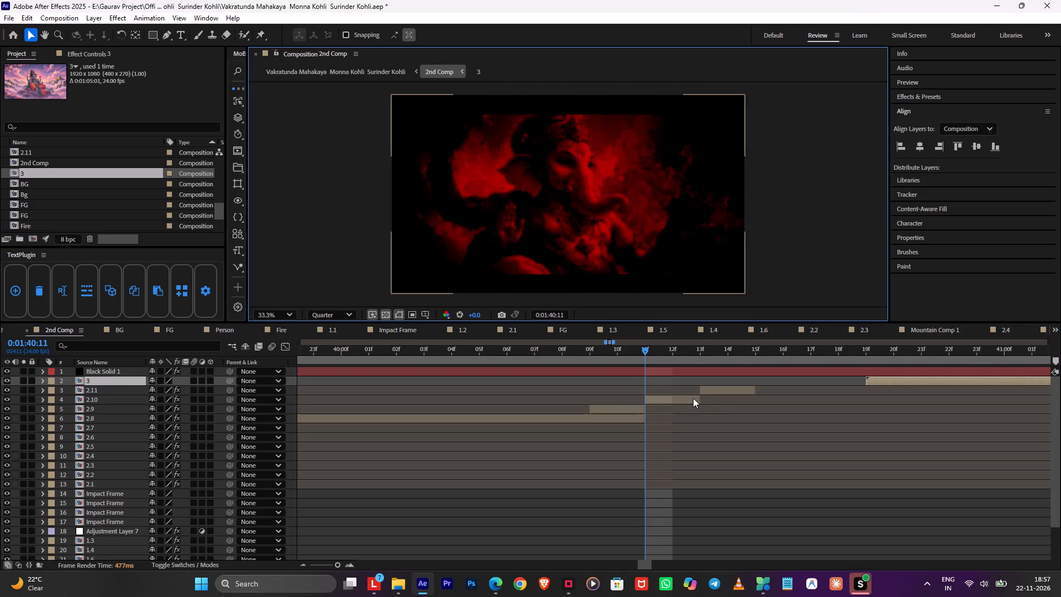
{"action": "double_click", "coordinate": [693, 398]}
{"action": "key", "text": "Tab"}
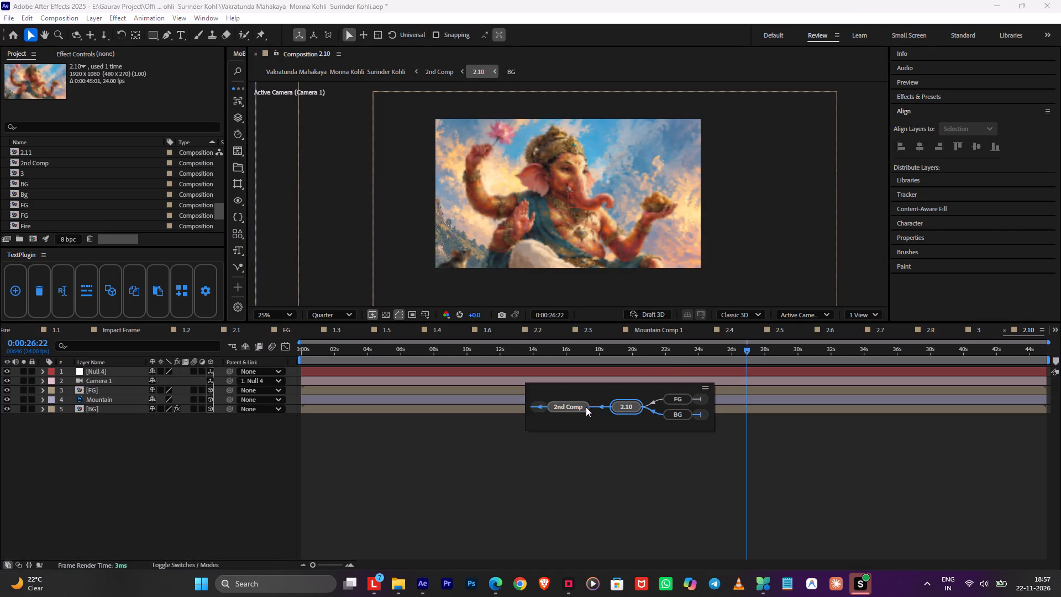
{"action": "left_click", "coordinate": [587, 439]}
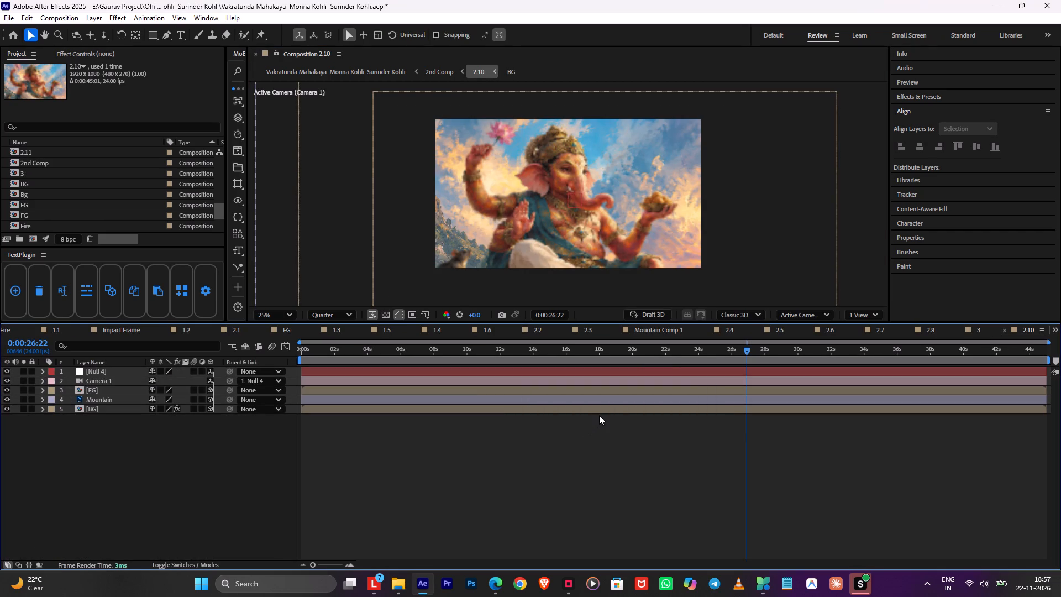
{"action": "key", "text": "ctrl+v"}
{"action": "key", "text": "Tab"}
{"action": "left_click", "coordinate": [549, 417]}
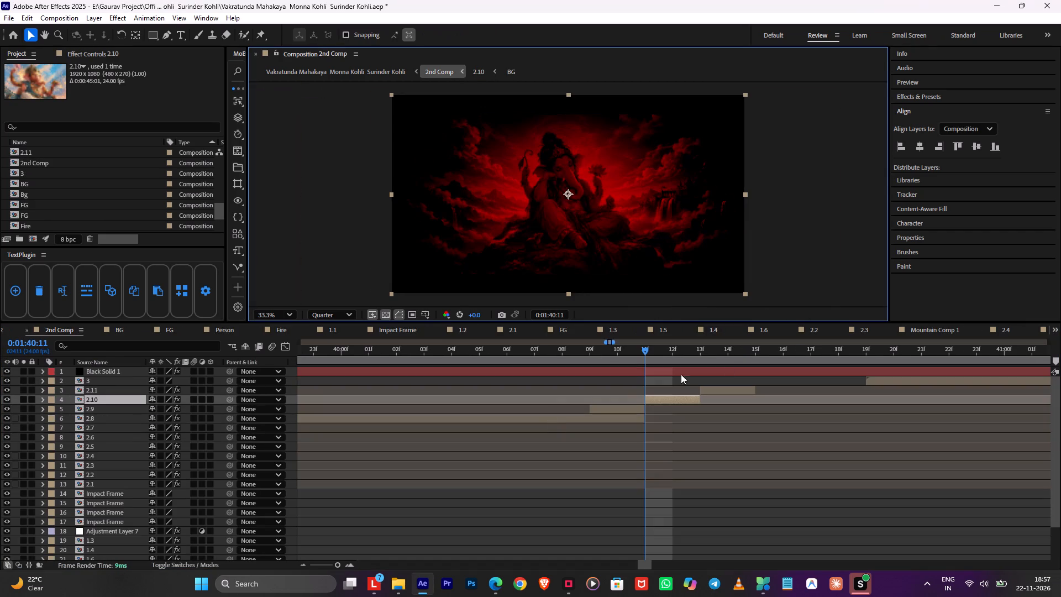
In composition 2.10, enlarge both pasted artwork layers and shift them down to frame Ganesha's face and upper body, and return to 2nd Comp.
{"action": "double_click", "coordinate": [664, 399]}
{"action": "left_click_drag", "start_coordinate": [130, 387], "coordinate": [130, 404]}
{"action": "left_click", "coordinate": [113, 384]}
{"action": "left_click", "coordinate": [112, 373], "text": "shift"}
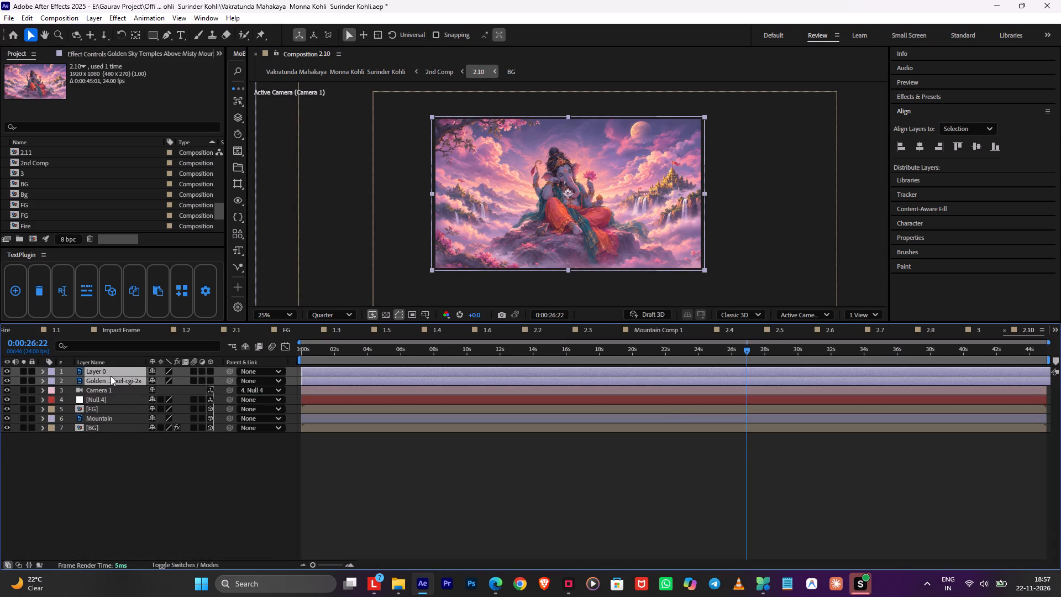
{"action": "key", "text": "s"}
{"action": "left_click_drag", "start_coordinate": [163, 384], "coordinate": [194, 385]}
{"action": "left_click_drag", "start_coordinate": [603, 187], "coordinate": [606, 217]}
{"action": "key", "text": "Tab"}
{"action": "left_click", "coordinate": [530, 221]}
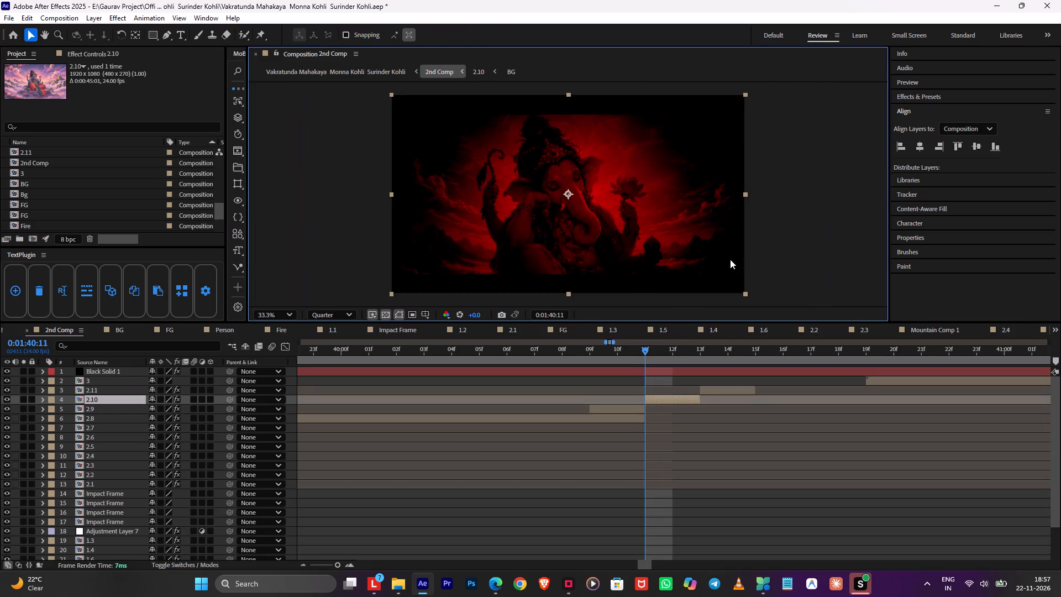
Open composition 2.11 from 0:01:40:13 and paste the two pink-sky artwork layers at the top of its layer stack.
{"action": "left_click_drag", "start_coordinate": [635, 353], "coordinate": [653, 360]}
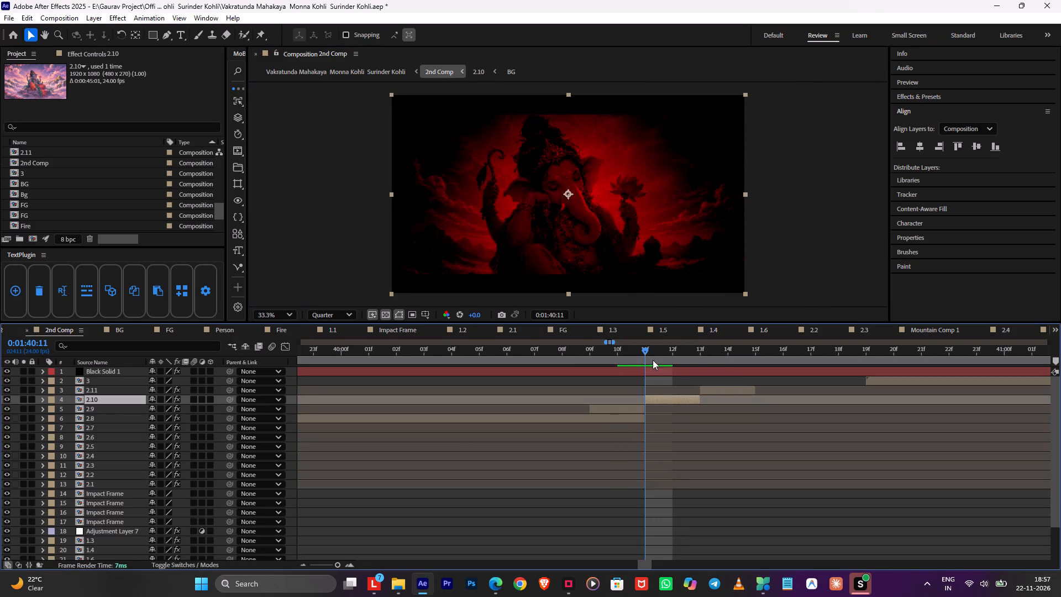
{"action": "left_click_drag", "start_coordinate": [653, 360], "coordinate": [702, 361]}
{"action": "double_click", "coordinate": [711, 391]}
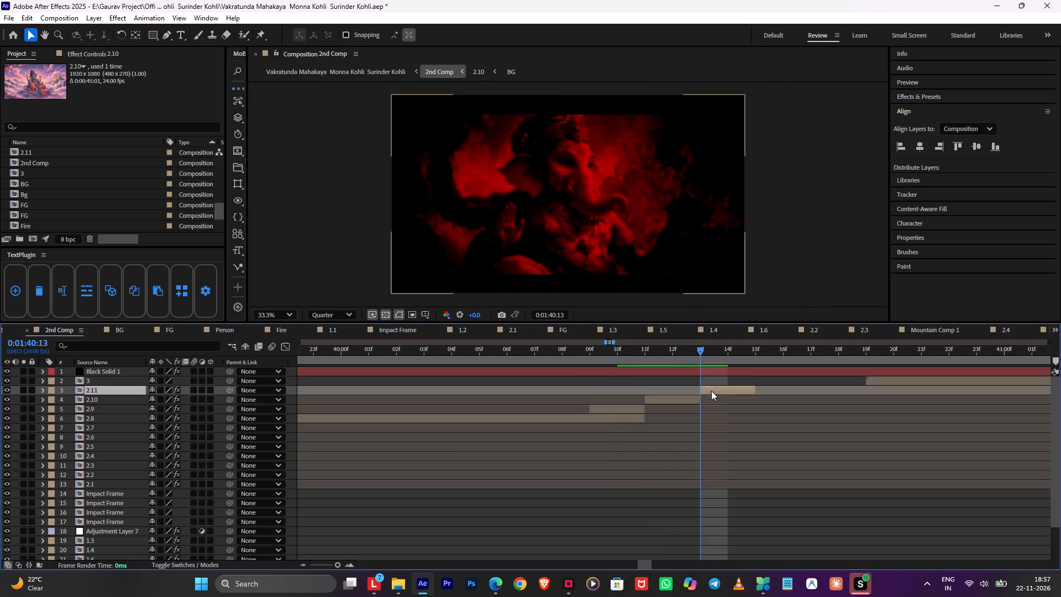
{"action": "left_click", "coordinate": [710, 373]}
{"action": "key", "text": "ctrl+v"}
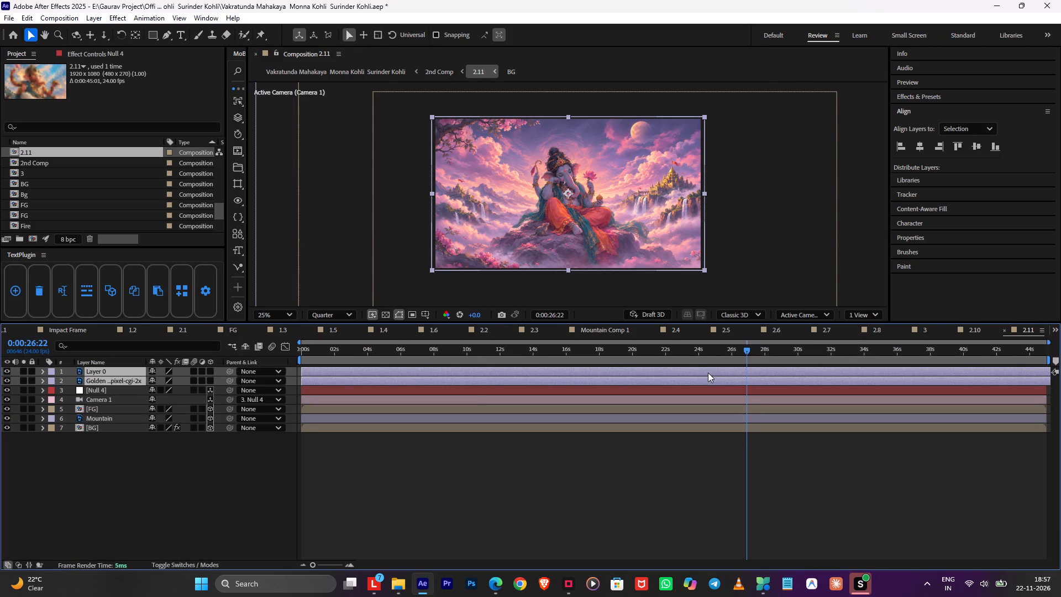
In composition 2.11, scale both pasted artwork layers to 260%, shift them to frame Ganesha's foot and the mouse, return to 2nd Comp and save.
{"action": "key", "text": "s"}
{"action": "left_click_drag", "start_coordinate": [180, 379], "coordinate": [313, 373]}
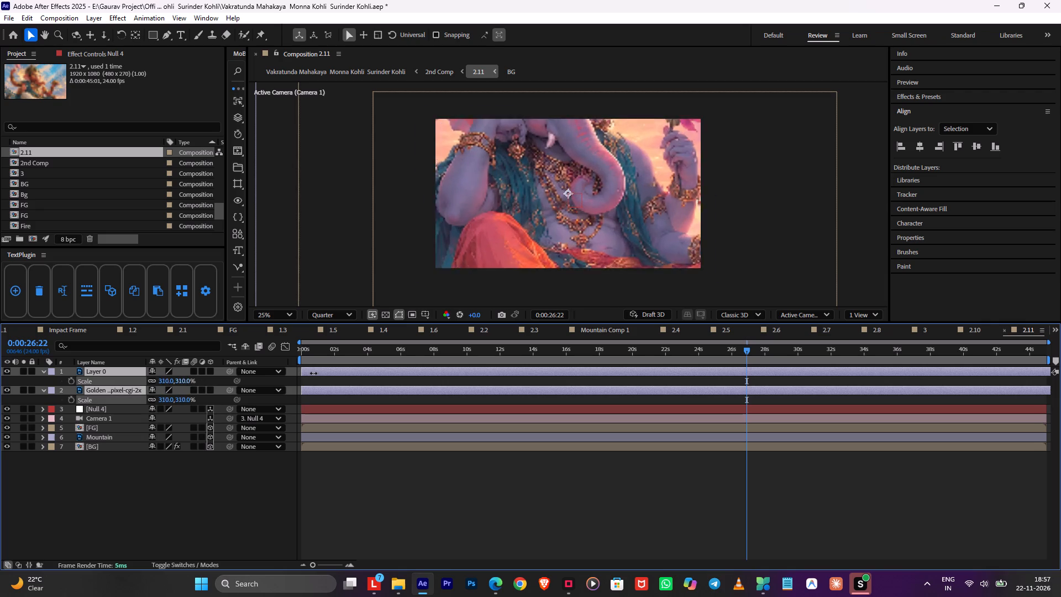
{"action": "left_click_drag", "start_coordinate": [313, 373], "coordinate": [290, 379]}
{"action": "left_click_drag", "start_coordinate": [644, 242], "coordinate": [644, 101]}
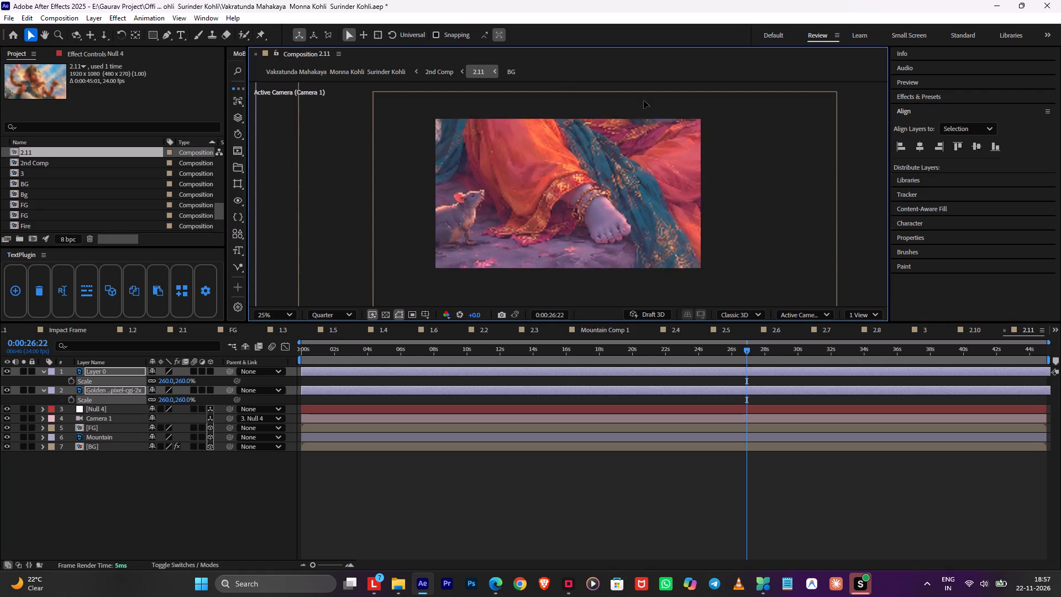
{"action": "left_click_drag", "start_coordinate": [644, 101], "coordinate": [687, 74]}
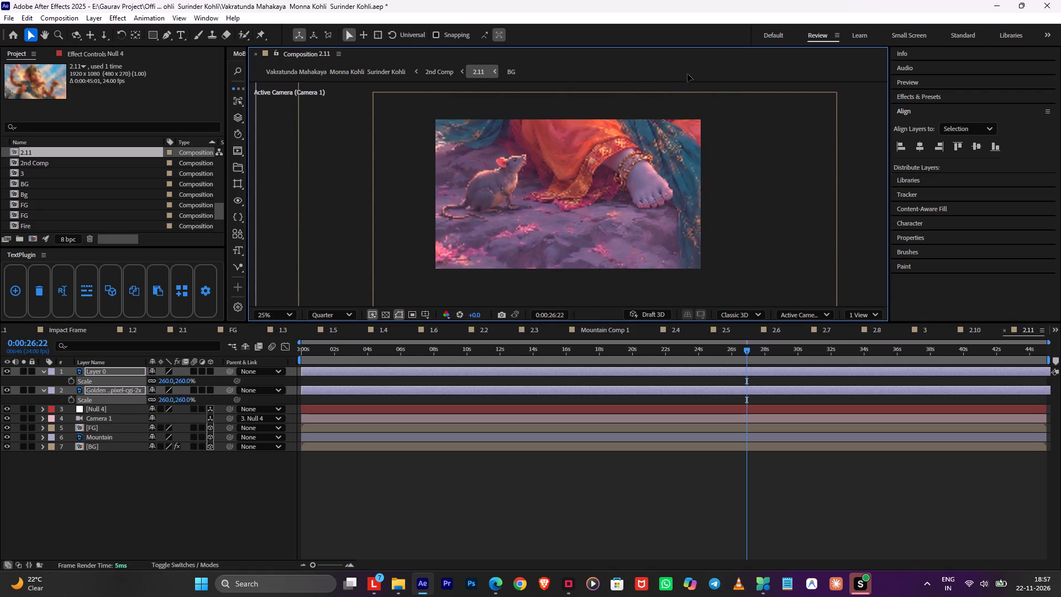
{"action": "left_click_drag", "start_coordinate": [687, 74], "coordinate": [698, 75]}
{"action": "key", "text": "Tab"}
{"action": "left_click", "coordinate": [620, 86]}
{"action": "key", "text": "ctrl+s"}
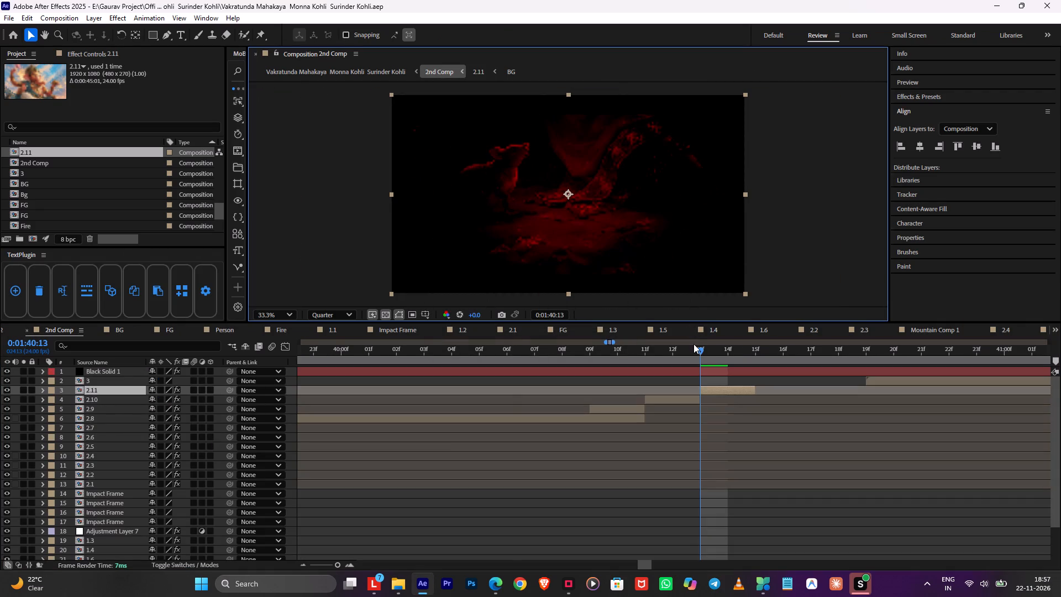
Move the composition 3 layer to start at 0:01:40:15 in 2nd Comp and play back the preceding shots.
{"action": "left_click_drag", "start_coordinate": [728, 352], "coordinate": [749, 358]}
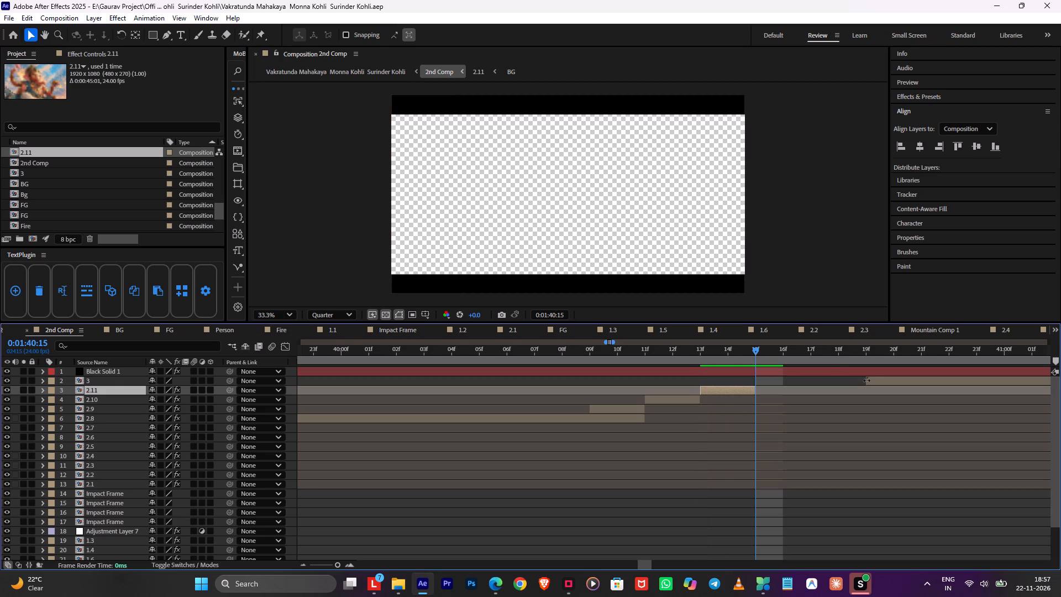
{"action": "left_click_drag", "start_coordinate": [874, 378], "coordinate": [761, 381]}
{"action": "left_click_drag", "start_coordinate": [727, 357], "coordinate": [459, 379]}
{"action": "key", "text": "space"}
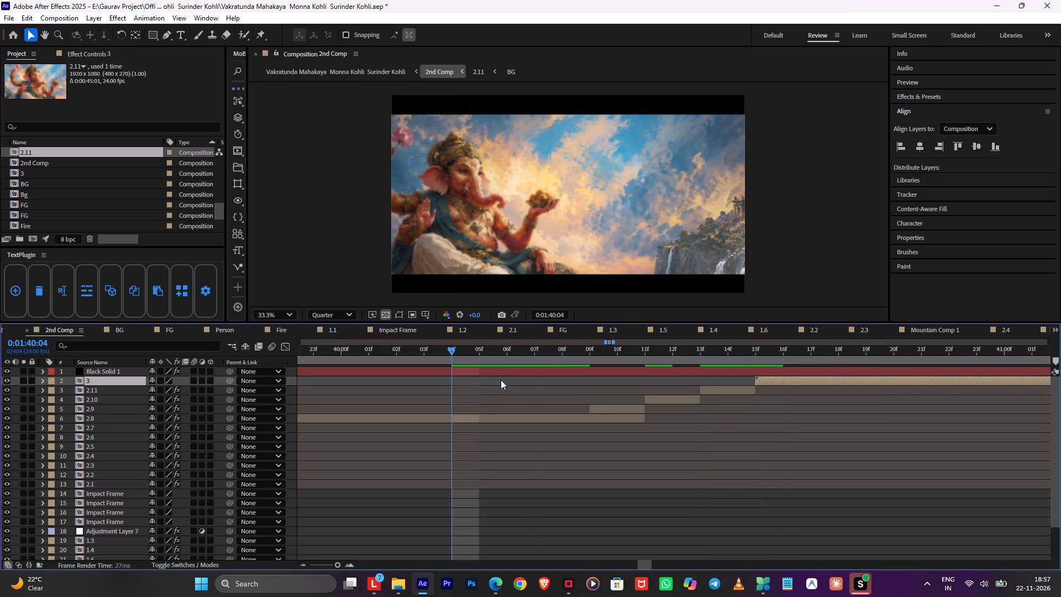
{"action": "left_click_drag", "start_coordinate": [611, 353], "coordinate": [571, 353]}
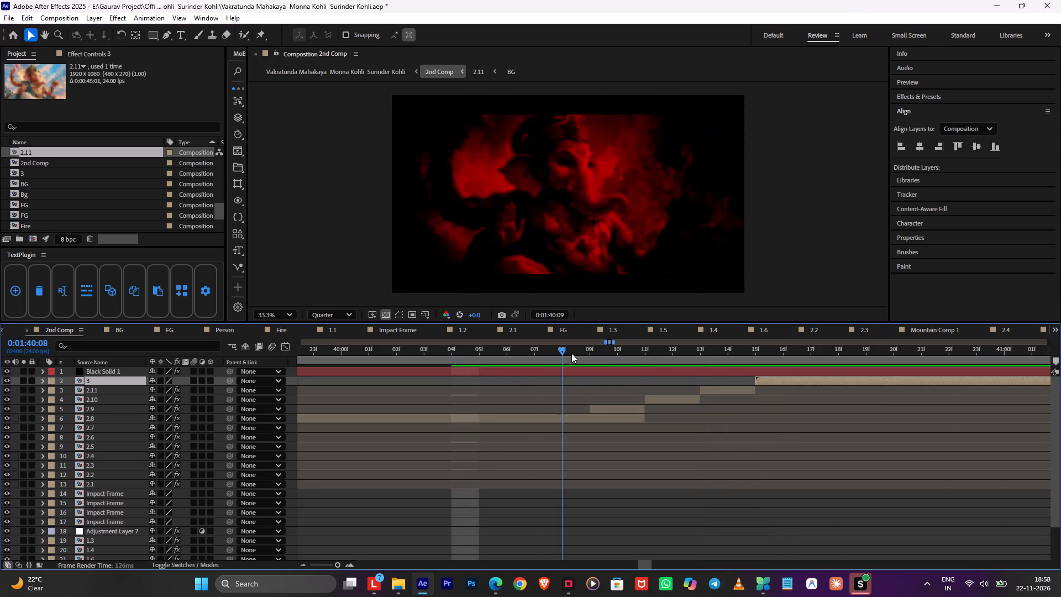
{"action": "left_click_drag", "start_coordinate": [571, 353], "coordinate": [570, 353]}
{"action": "key", "text": "space"}
{"action": "left_click_drag", "start_coordinate": [734, 360], "coordinate": [761, 357]}
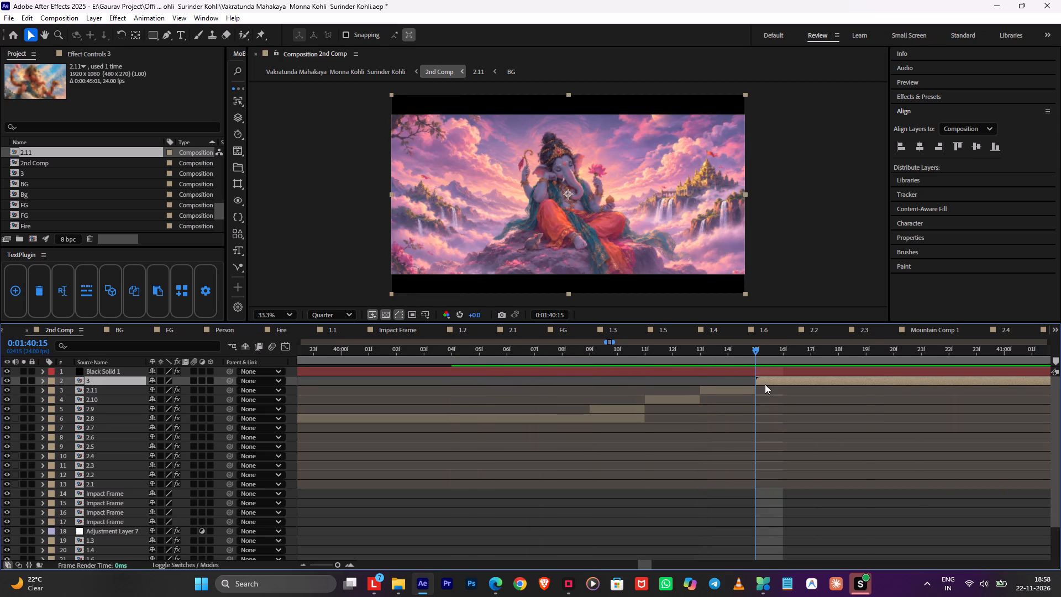
In composition 3, add a null and a camera parented to it beneath the null, and make the null and both artwork layers 3D.
{"action": "double_click", "coordinate": [765, 384]}
{"action": "left_click", "coordinate": [414, 428]}
{"action": "key", "text": "ctrl+alt+shift+y"}
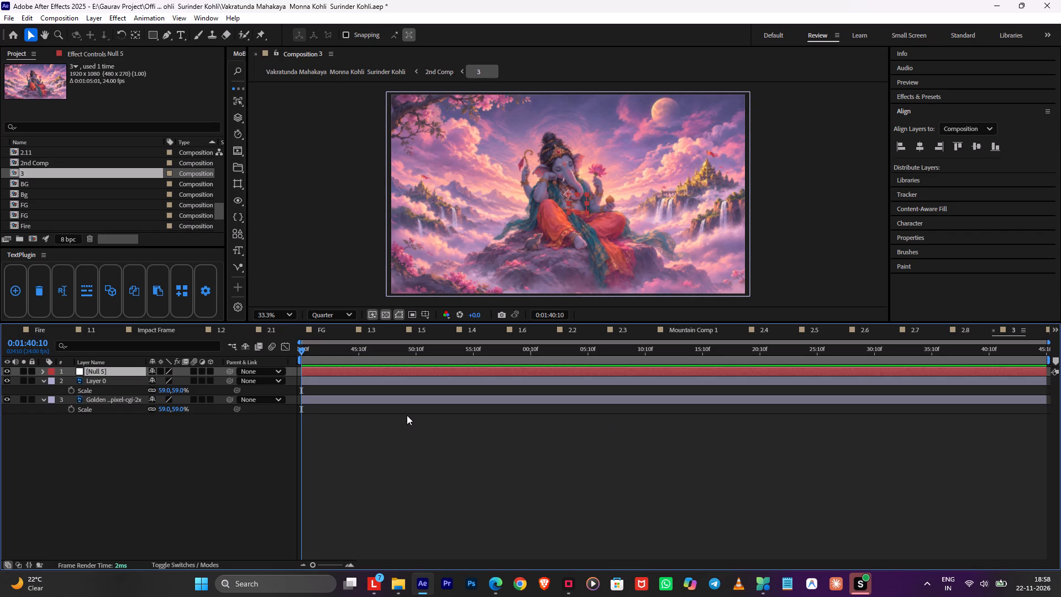
{"action": "key", "text": "ctrl+alt+shift+c"}
{"action": "key", "text": "Return"}
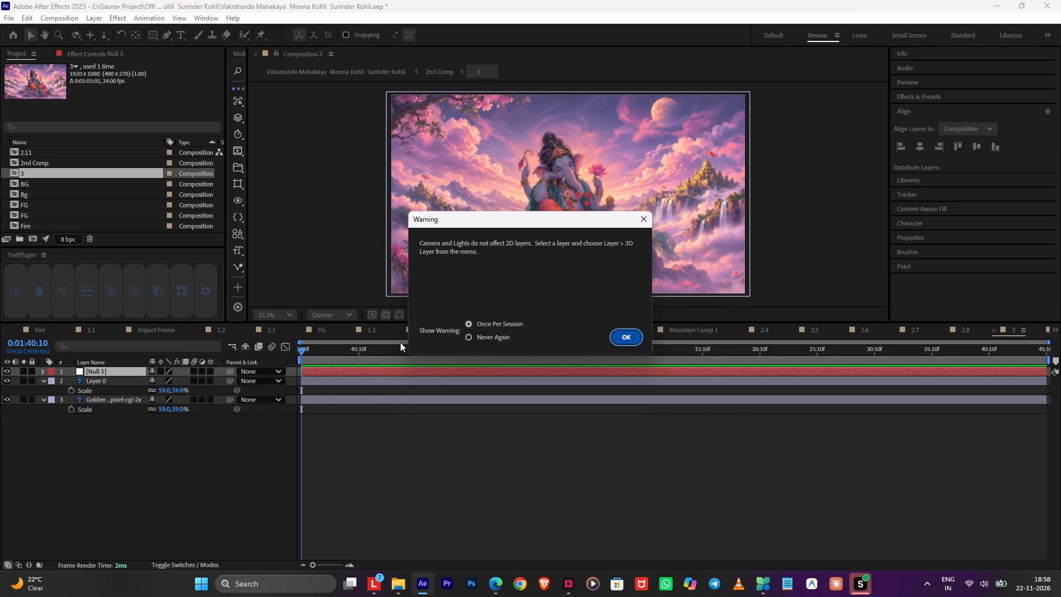
{"action": "key", "text": "Return"}
{"action": "left_click_drag", "start_coordinate": [213, 383], "coordinate": [213, 438]}
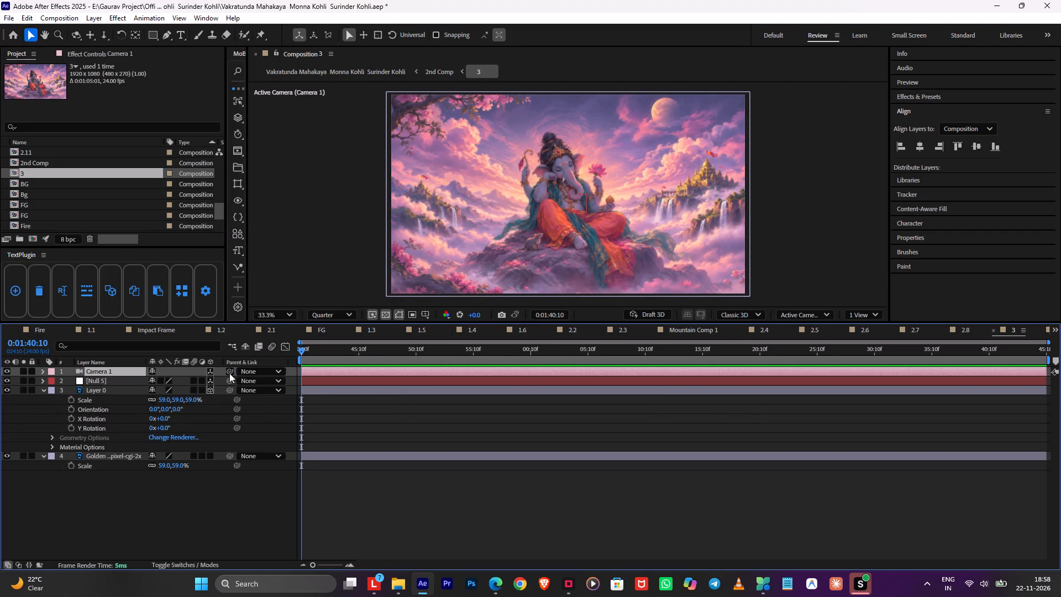
{"action": "left_click_drag", "start_coordinate": [229, 373], "coordinate": [220, 380]}
{"action": "left_click_drag", "start_coordinate": [123, 375], "coordinate": [123, 382]}
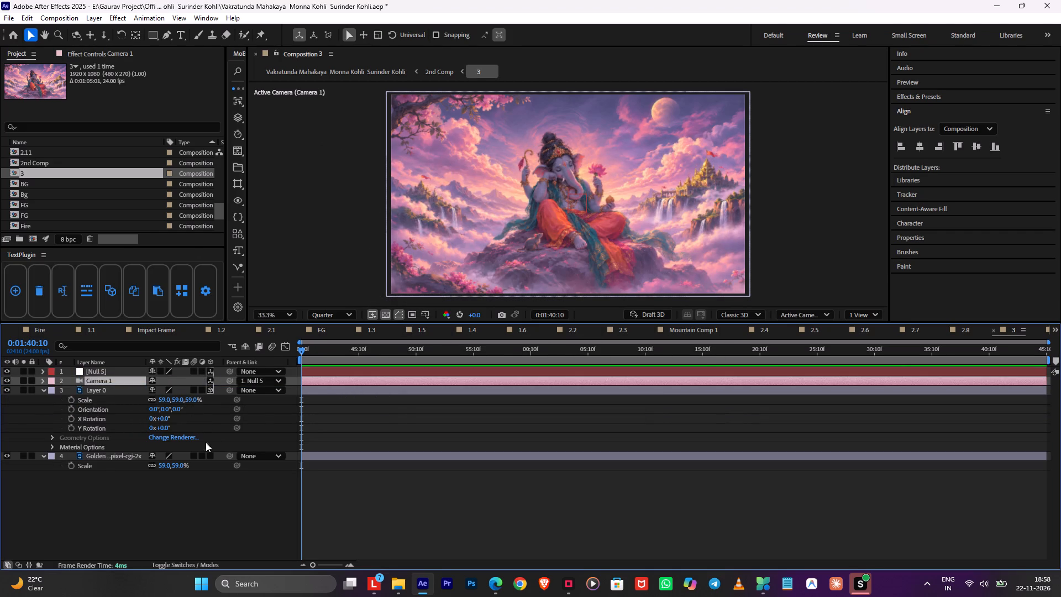
{"action": "left_click", "coordinate": [211, 453]}
Set the Z position of the Golden Sky background layer to 3000.
{"action": "left_click", "coordinate": [218, 427]}
{"action": "key", "text": "p"}
{"action": "key", "text": "p"}
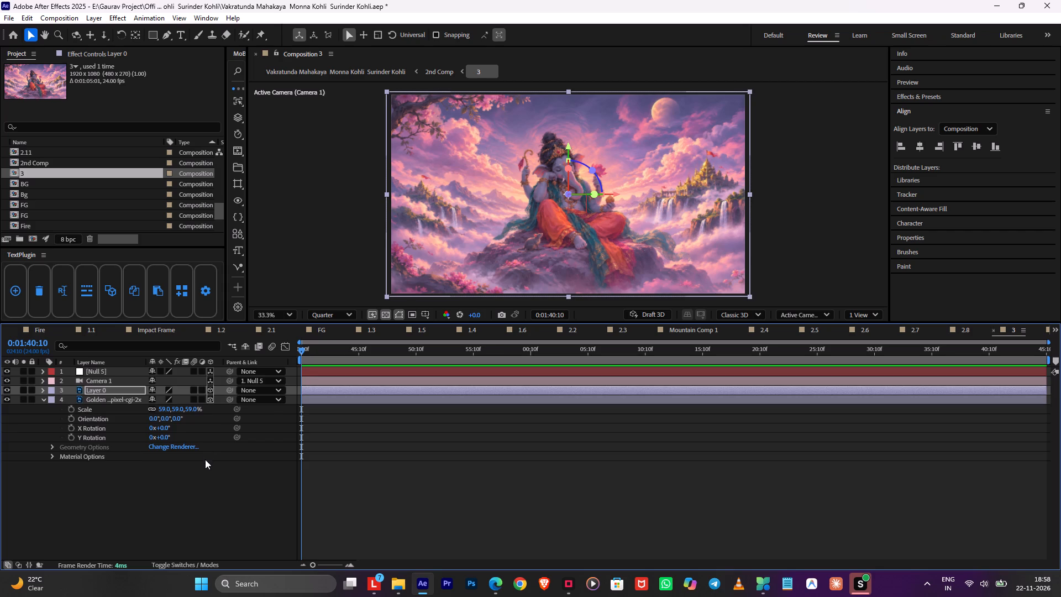
{"action": "left_click", "coordinate": [204, 462]}
{"action": "key", "text": "p"}
{"action": "key", "text": "p"}
{"action": "left_click", "coordinate": [108, 397]}
{"action": "key", "text": "p"}
{"action": "left_click", "coordinate": [108, 393]}
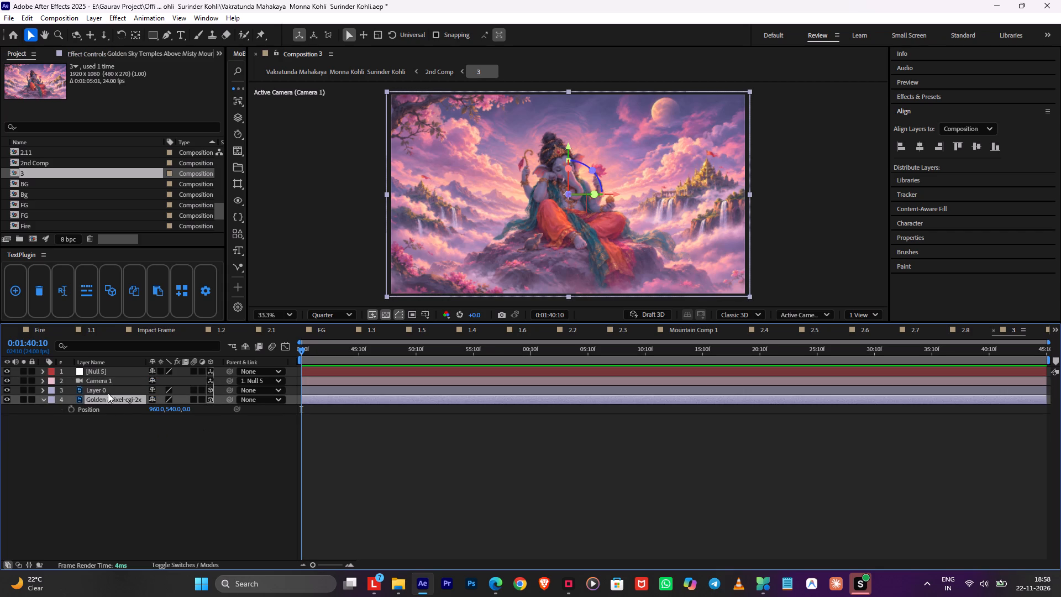
{"action": "key", "text": "p"}
{"action": "key", "text": "p"}
{"action": "left_click", "coordinate": [192, 421]}
{"action": "left_click", "coordinate": [190, 418]}
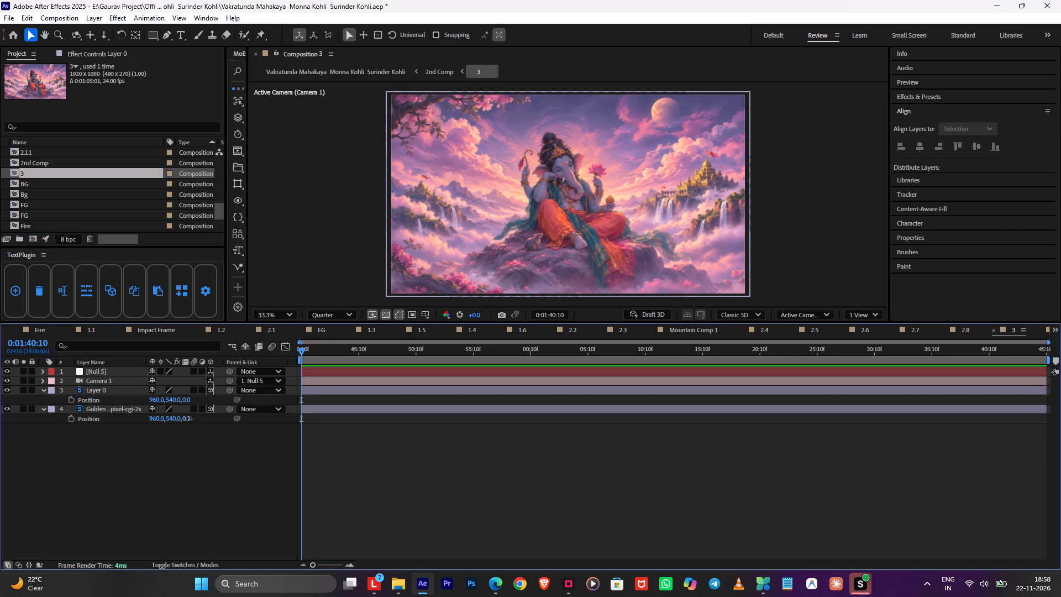
{"action": "key", "text": "3"}
{"action": "type", "text": "00"}
{"action": "key", "text": "0"}
{"action": "left_click", "coordinate": [195, 454]}
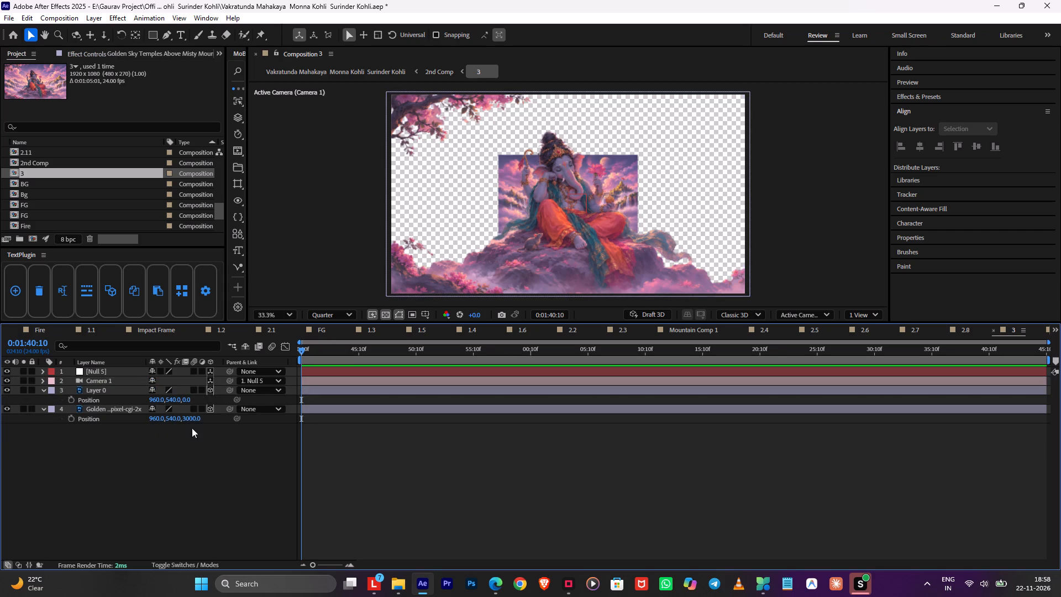
Set the Z position of the Ganesha foreground layer, Layer 0, to 2000.
{"action": "left_click", "coordinate": [189, 401]}
{"action": "key", "text": "2"}
{"action": "key", "text": "0"}
{"action": "key", "text": "0"}
{"action": "key", "text": "0"}
{"action": "left_click", "coordinate": [382, 451]}
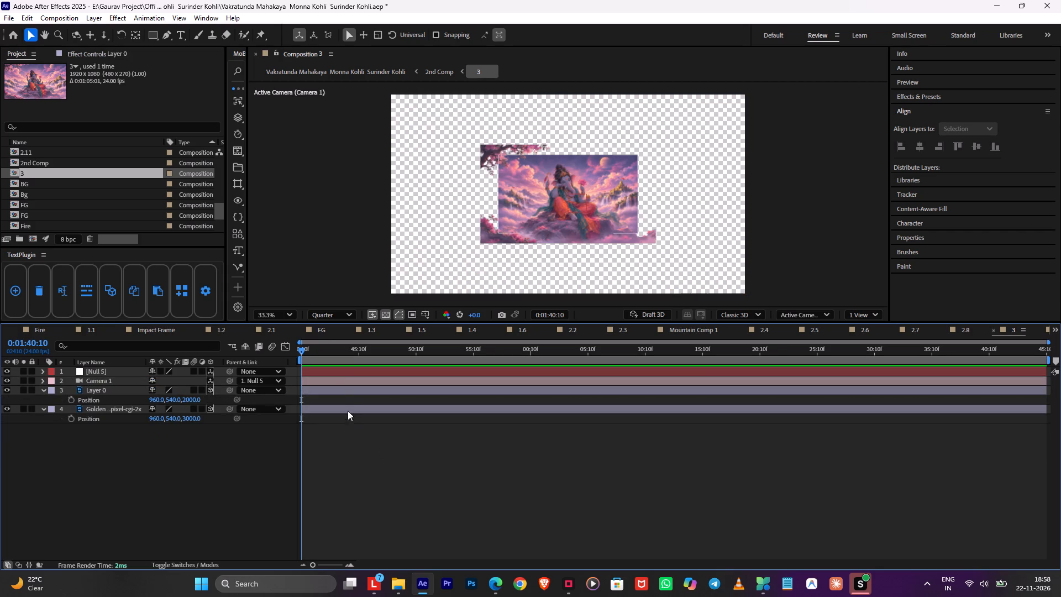
Scale the Golden Sky background layer to 155% so it fills the frame.
{"action": "left_click", "coordinate": [338, 389]}
{"action": "left_click", "coordinate": [327, 401], "text": "ctrl"}
{"action": "left_click", "coordinate": [324, 407], "text": "ctrl"}
{"action": "key", "text": "s"}
{"action": "left_click", "coordinate": [325, 440]}
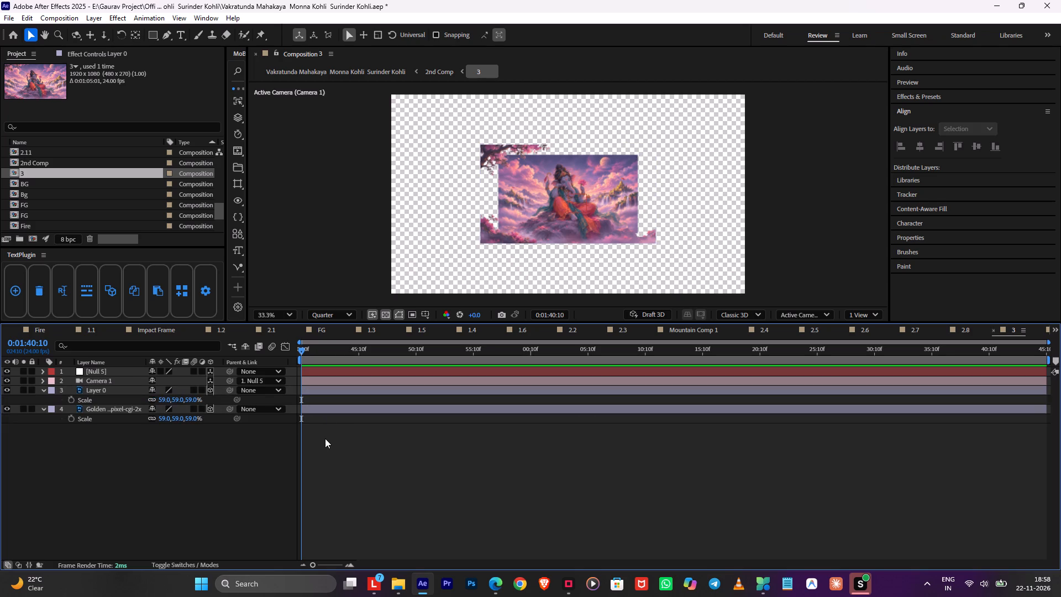
{"action": "key", "text": "ctrl+s"}
{"action": "left_click_drag", "start_coordinate": [190, 417], "coordinate": [245, 415]}
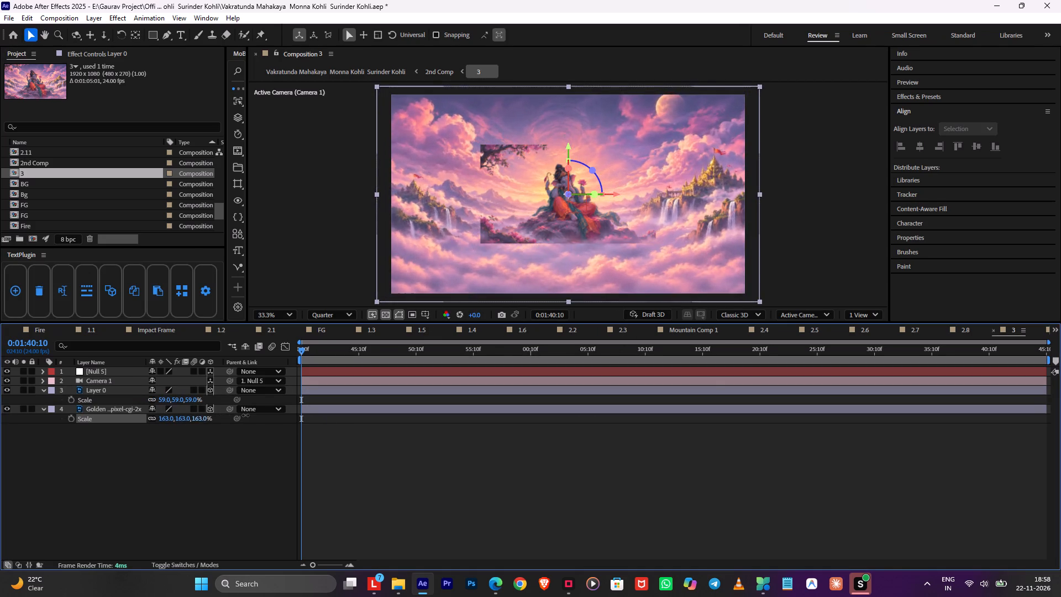
{"action": "left_click_drag", "start_coordinate": [245, 415], "coordinate": [243, 417]}
Scale Layer 0 to 122% so the foreground fills the frame again, and save the project.
{"action": "left_click_drag", "start_coordinate": [192, 400], "coordinate": [208, 400]}
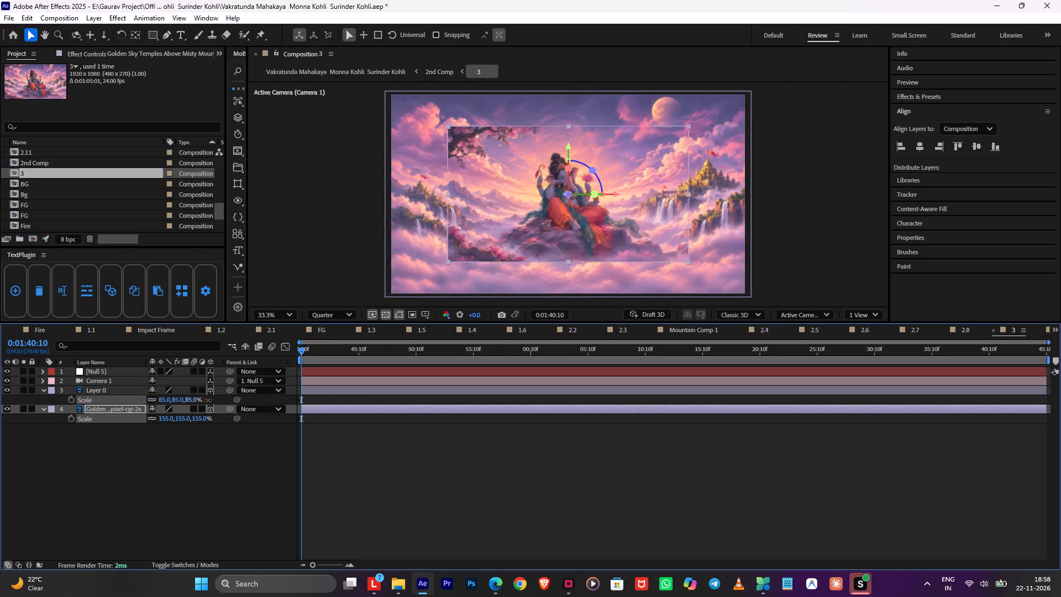
{"action": "left_click_drag", "start_coordinate": [208, 400], "coordinate": [258, 451]}
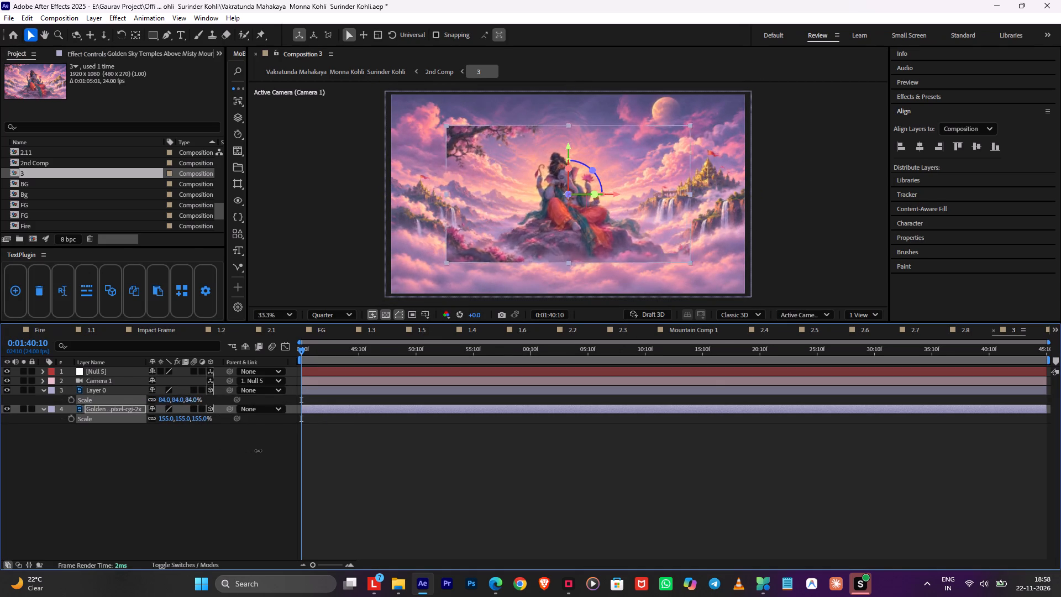
{"action": "left_click_drag", "start_coordinate": [258, 451], "coordinate": [279, 452]}
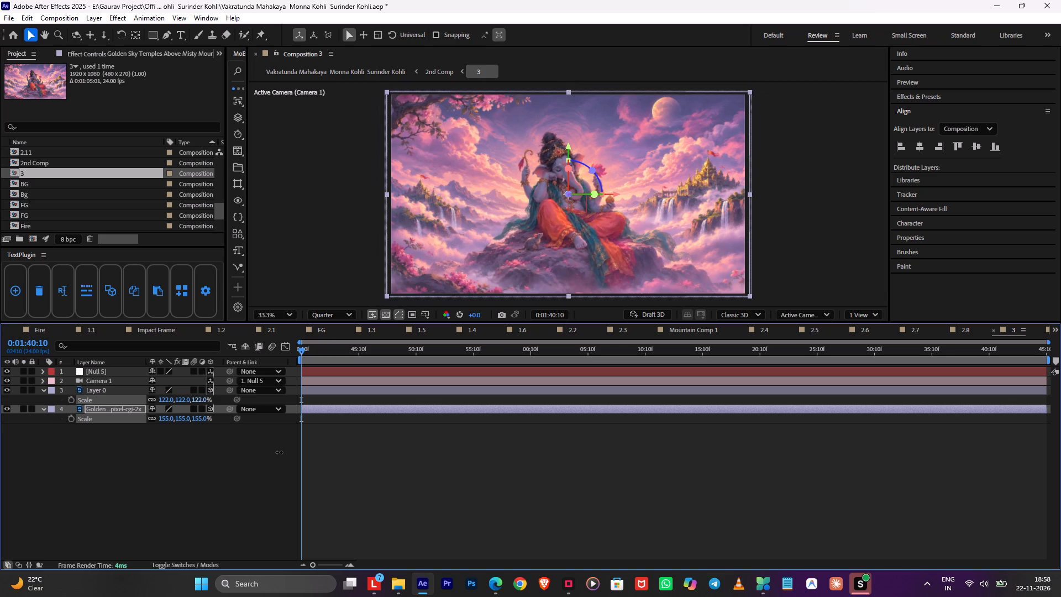
{"action": "left_click_drag", "start_coordinate": [279, 452], "coordinate": [281, 452]}
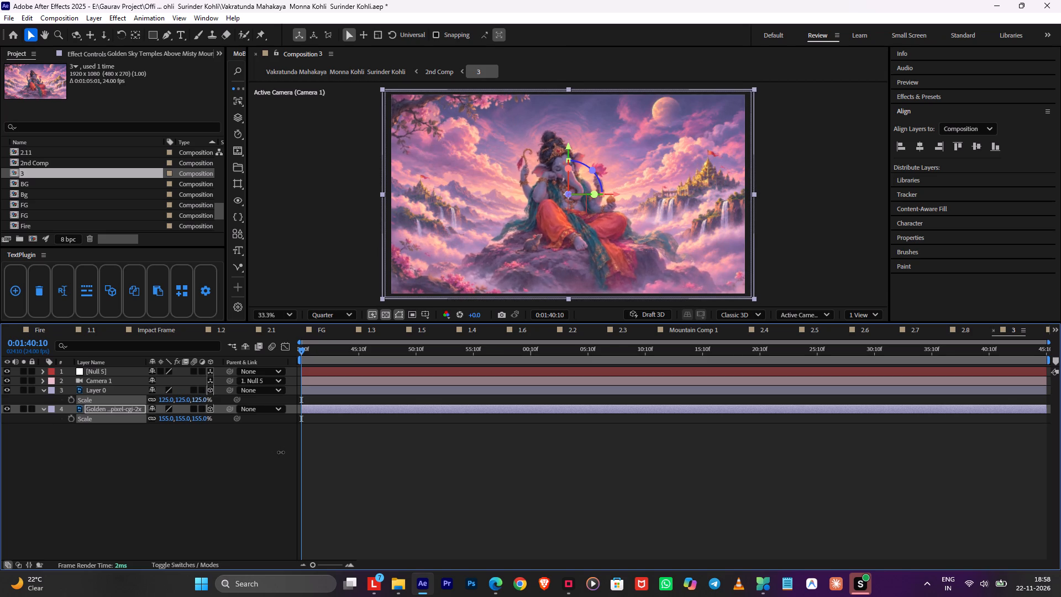
{"action": "left_click_drag", "start_coordinate": [281, 452], "coordinate": [280, 453]}
{"action": "left_click", "coordinate": [469, 461]}
{"action": "key", "text": "ctrl+s"}
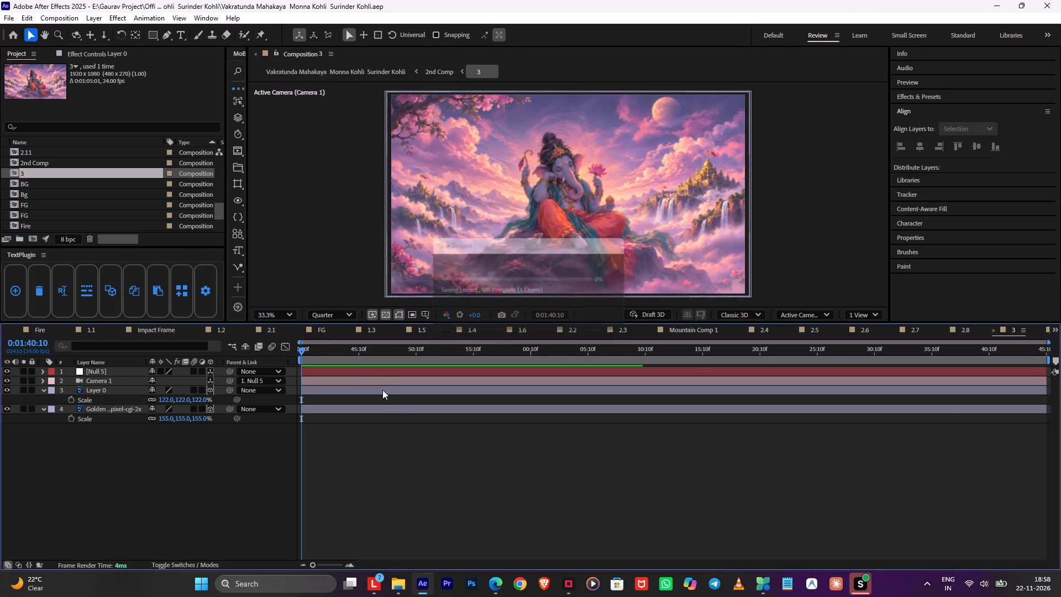
Keyframe the null's position at 0:01:40:10 as 1268, 522, 2851, framing Ganesha's trunk and raised hand close up.
{"action": "left_click", "coordinate": [365, 371]}
{"action": "key", "text": "p"}
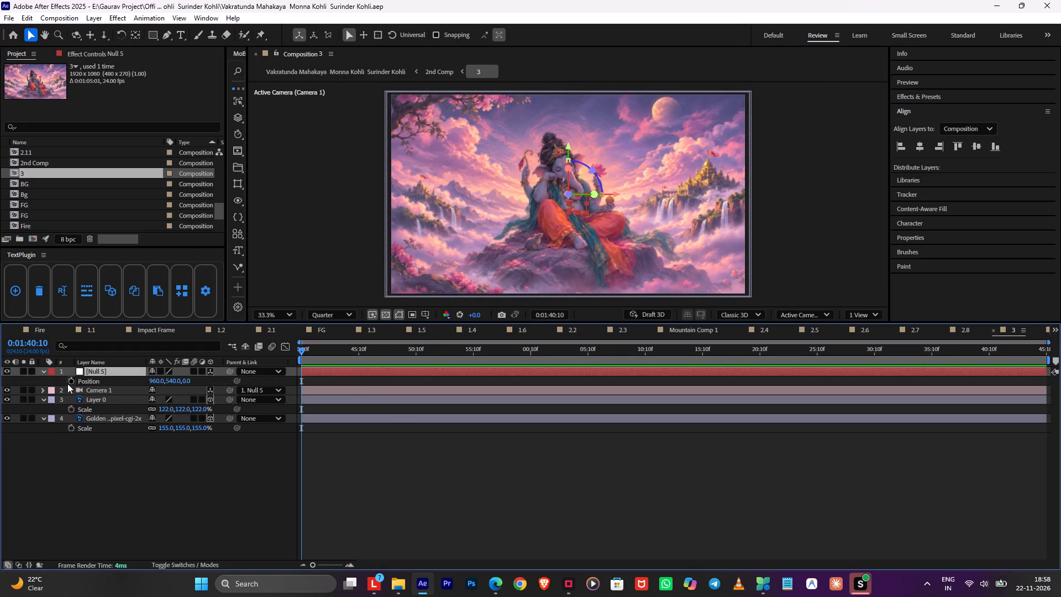
{"action": "left_click", "coordinate": [68, 384]}
{"action": "left_click_drag", "start_coordinate": [186, 380], "coordinate": [1060, 346]}
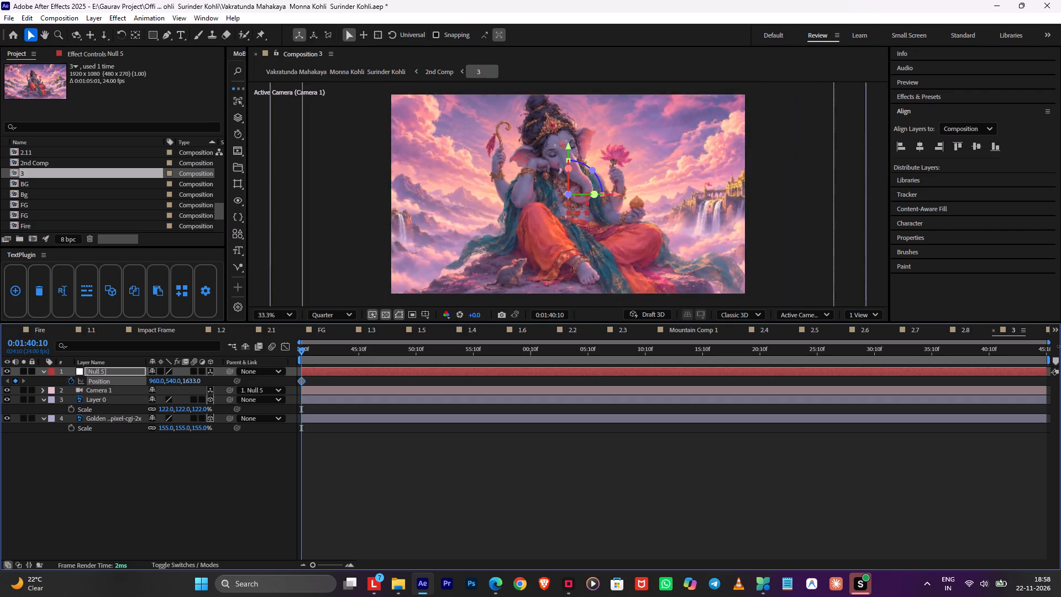
{"action": "left_click_drag", "start_coordinate": [1060, 346], "coordinate": [1060, 287]}
{"action": "left_click_drag", "start_coordinate": [169, 383], "coordinate": [30, 428]}
{"action": "left_click_drag", "start_coordinate": [188, 383], "coordinate": [685, 345]}
{"action": "left_click_drag", "start_coordinate": [159, 380], "coordinate": [376, 381]}
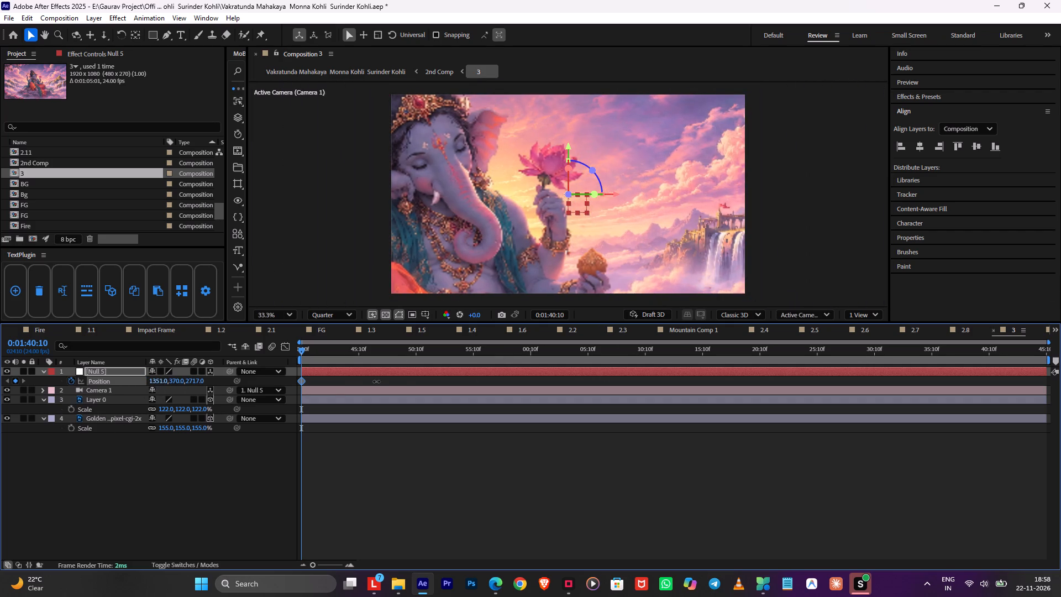
{"action": "left_click_drag", "start_coordinate": [376, 381], "coordinate": [338, 389]}
{"action": "left_click_drag", "start_coordinate": [180, 381], "coordinate": [267, 378]}
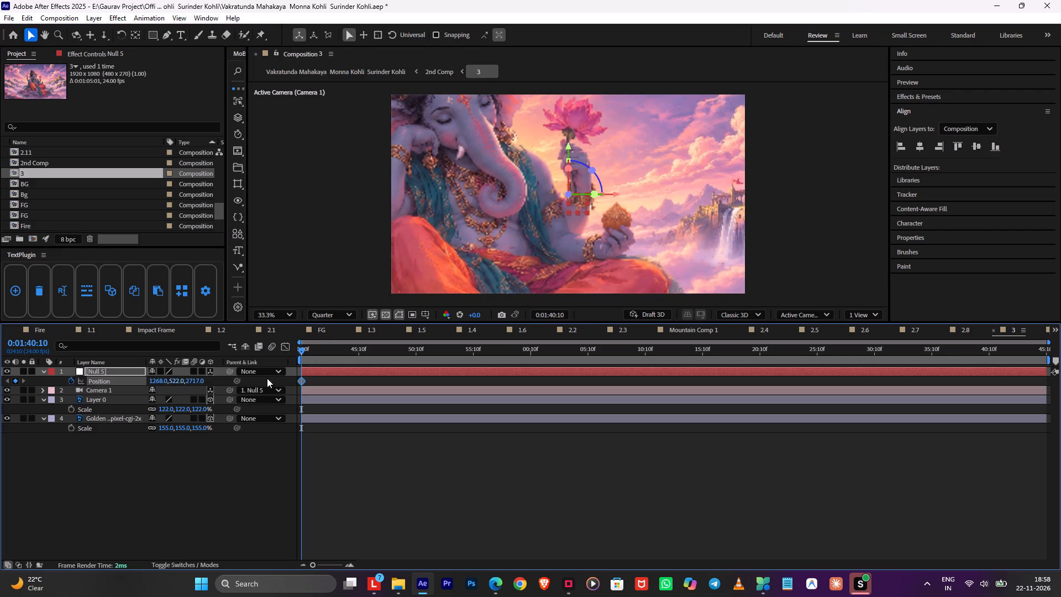
{"action": "left_click_drag", "start_coordinate": [193, 378], "coordinate": [274, 379]}
Add an Easy Ease position keyframe at 0:02:01:07 that lifts the null toward Ganesha's face and lotus, and return to 2nd Comp.
{"action": "left_click_drag", "start_coordinate": [350, 354], "coordinate": [546, 355]}
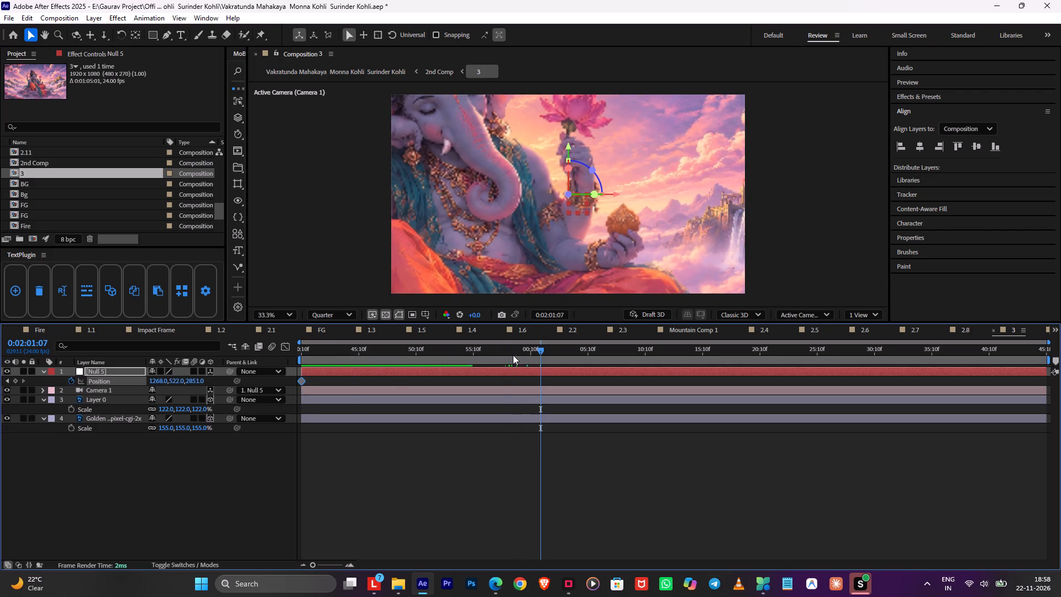
{"action": "left_click_drag", "start_coordinate": [179, 383], "coordinate": [72, 400]}
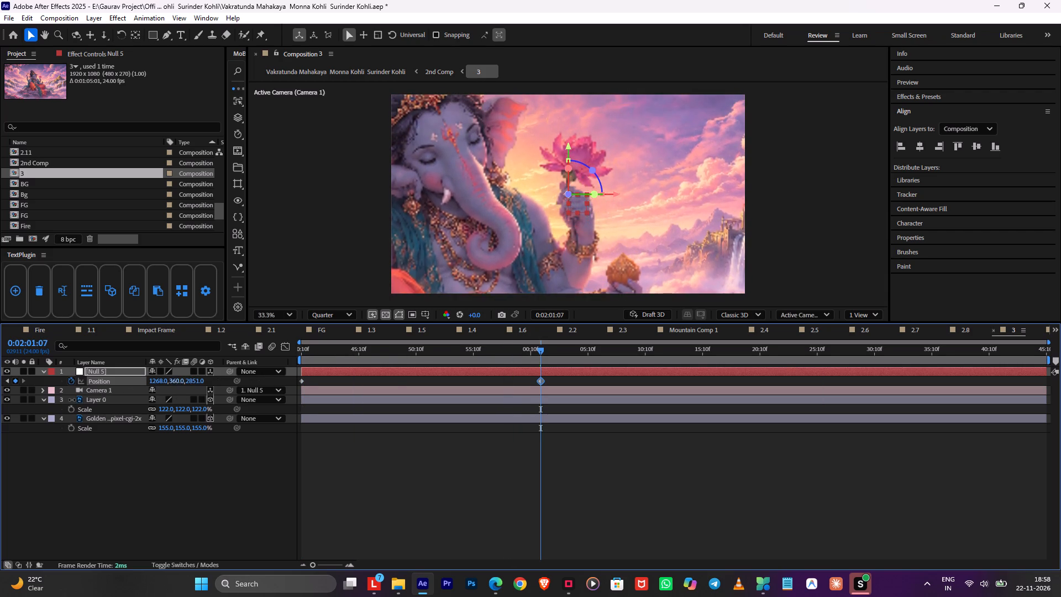
{"action": "left_click_drag", "start_coordinate": [72, 400], "coordinate": [49, 406]}
{"action": "key", "text": "F9"}
{"action": "left_click_drag", "start_coordinate": [388, 357], "coordinate": [180, 360]}
{"action": "key", "text": "Tab"}
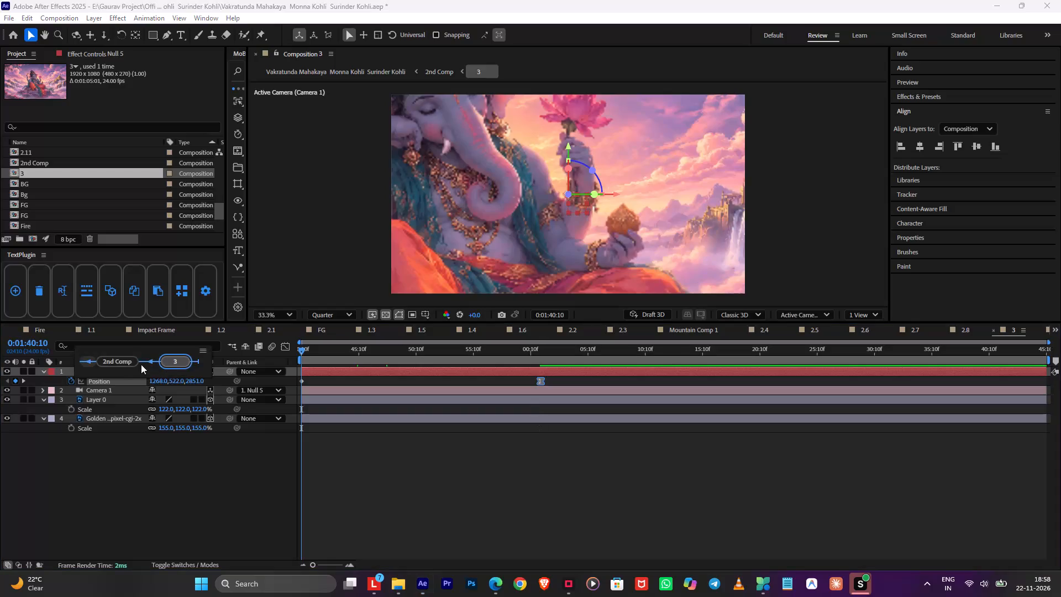
{"action": "left_click", "coordinate": [126, 365]}
Play back the sequence from 0:01:40:09 and split the composition 3 layer at 0:01:44:01.
{"action": "left_click_drag", "start_coordinate": [672, 354], "coordinate": [581, 374]}
{"action": "key", "text": "space"}
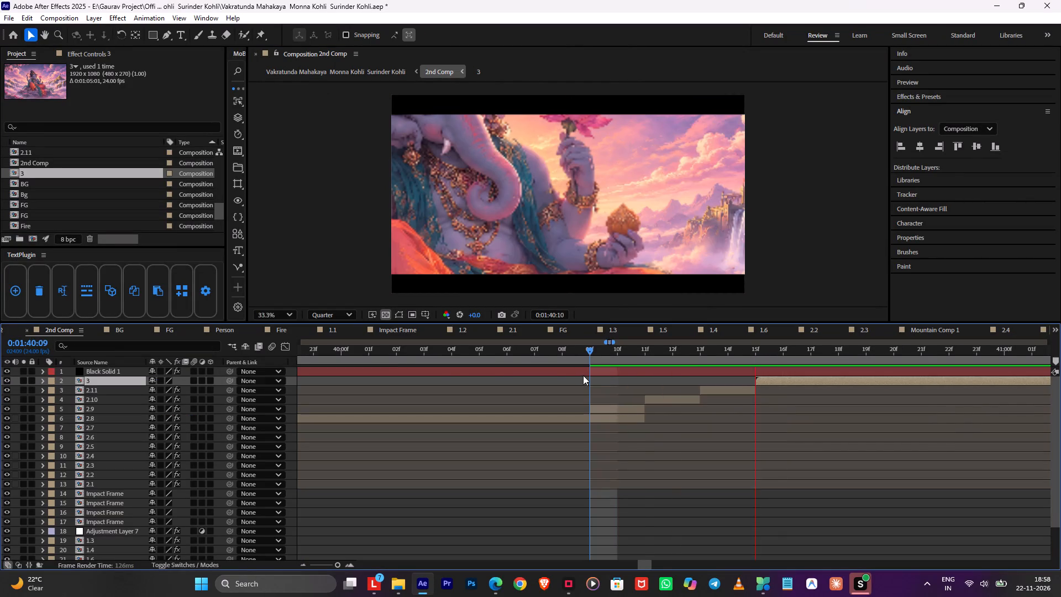
{"action": "scroll", "coordinate": [706, 413], "scroll_direction": "down", "scroll_amount": 2, "text": "alt"}
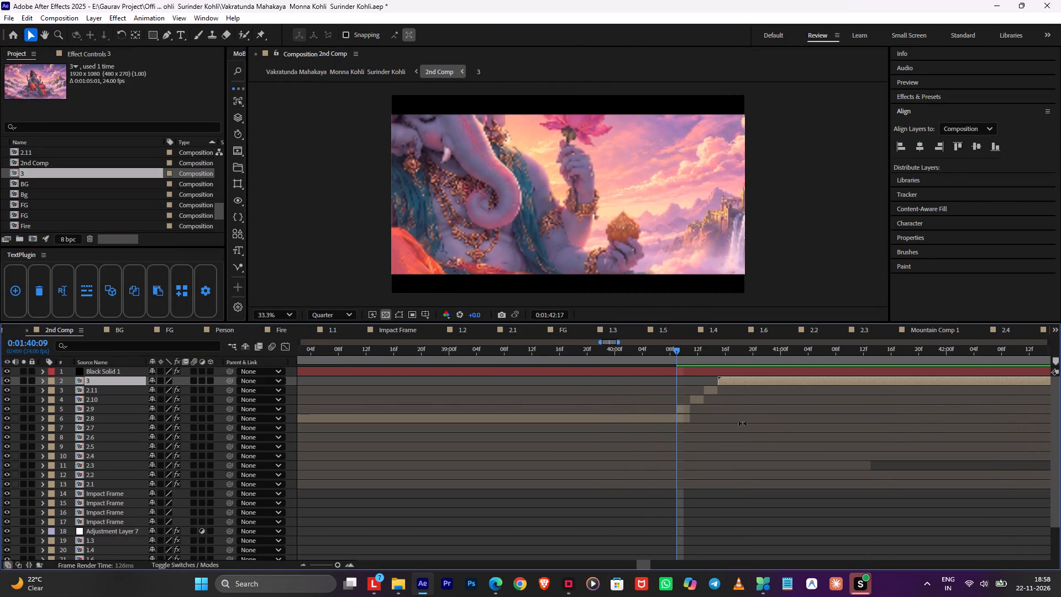
{"action": "middle_click_drag", "start_coordinate": [778, 426], "coordinate": [397, 468]}
{"action": "key", "text": "space"}
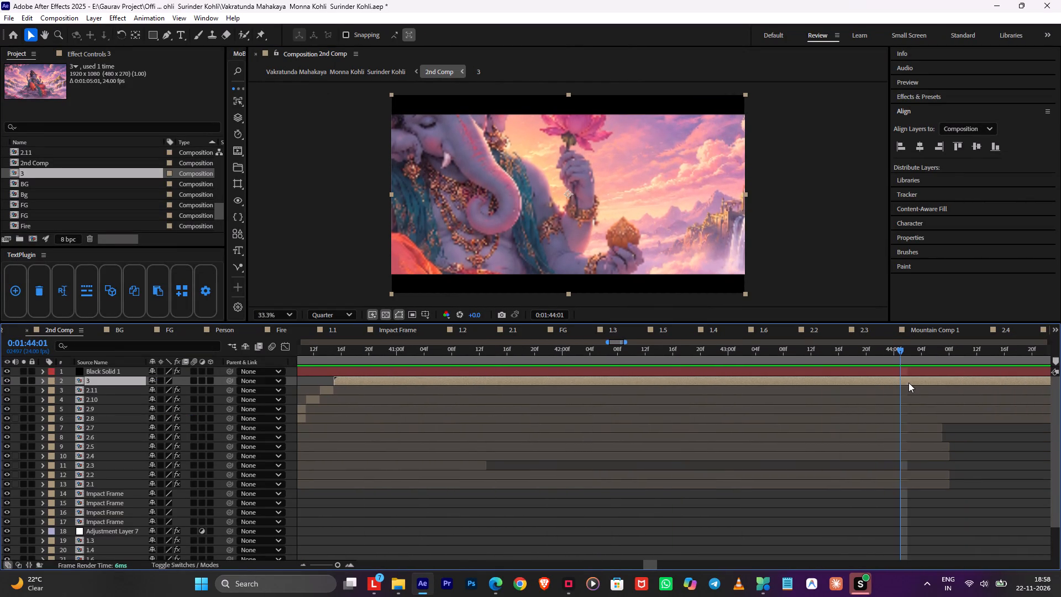
{"action": "key", "text": "ctrl+shift+d"}
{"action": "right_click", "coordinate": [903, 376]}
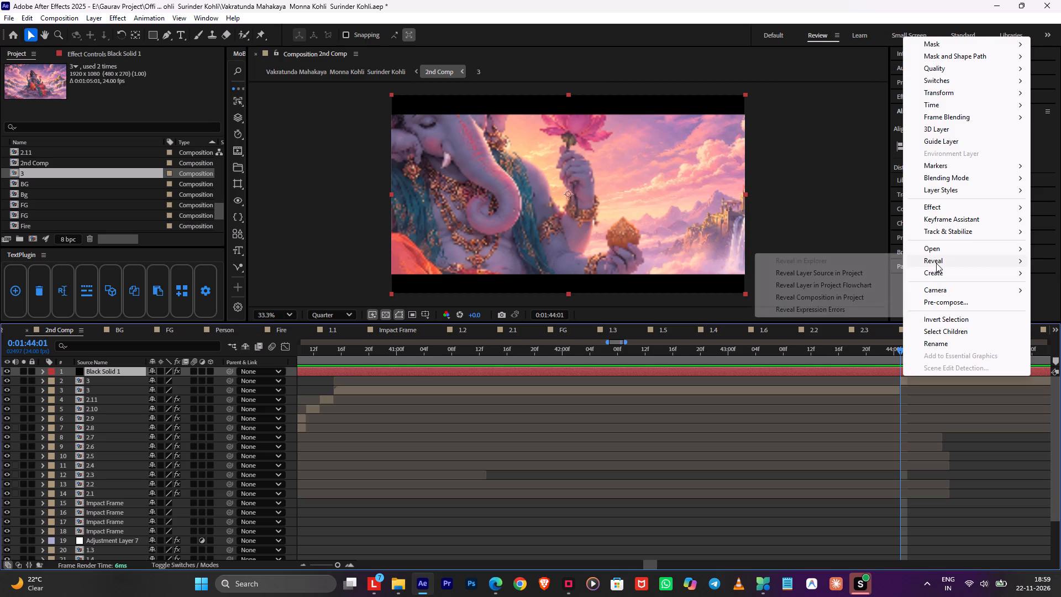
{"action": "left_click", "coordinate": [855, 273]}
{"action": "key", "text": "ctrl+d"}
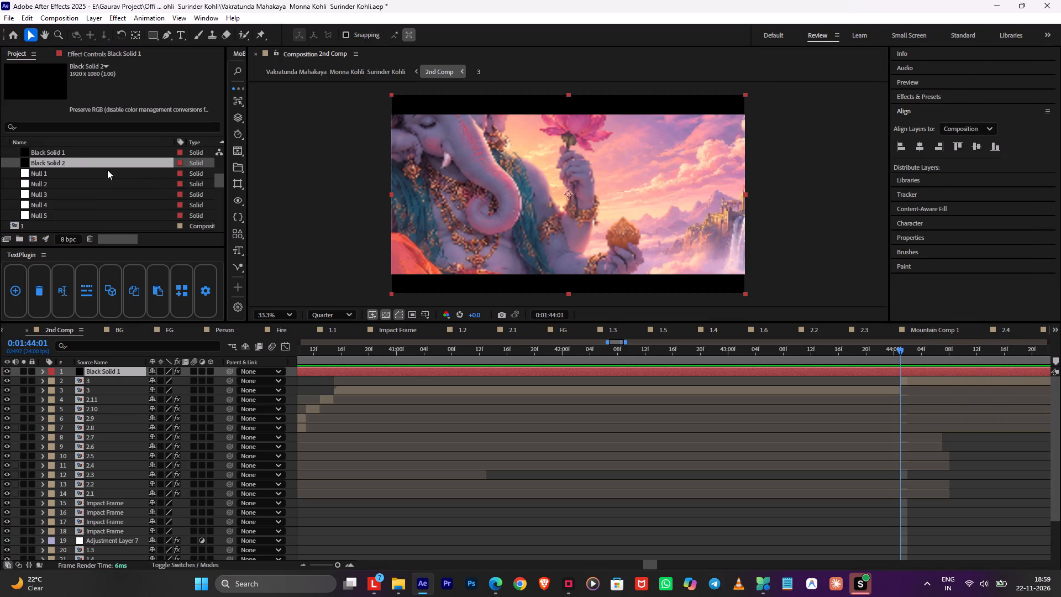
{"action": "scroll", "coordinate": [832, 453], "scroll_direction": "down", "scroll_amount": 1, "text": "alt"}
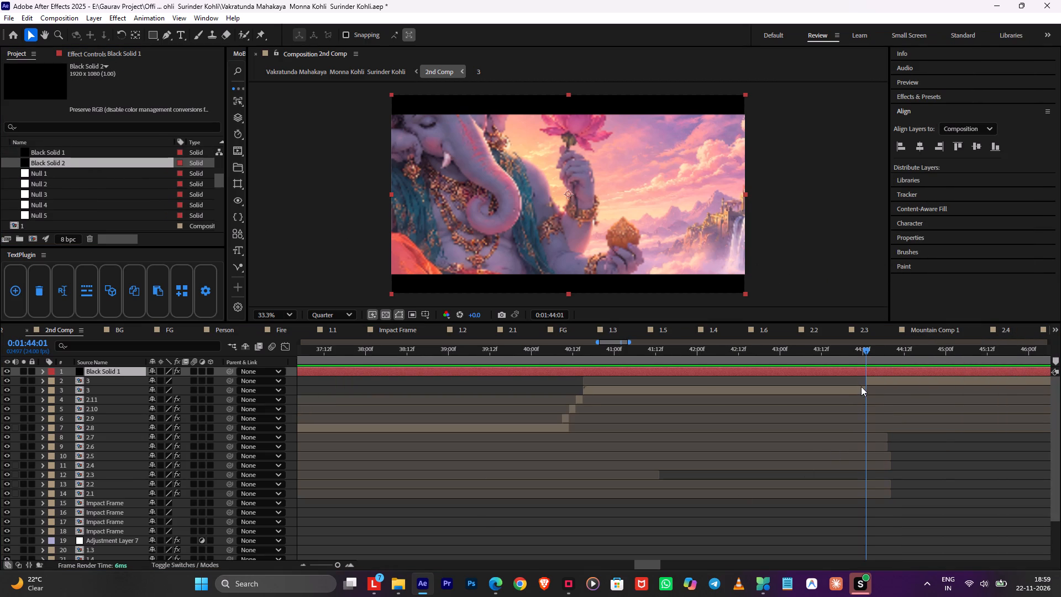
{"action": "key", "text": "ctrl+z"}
Duplicate composition 3 and replace the layer segment starting at 0:01:44:01 with the copy.
{"action": "left_click", "coordinate": [874, 378]}
{"action": "right_click", "coordinate": [874, 377]}
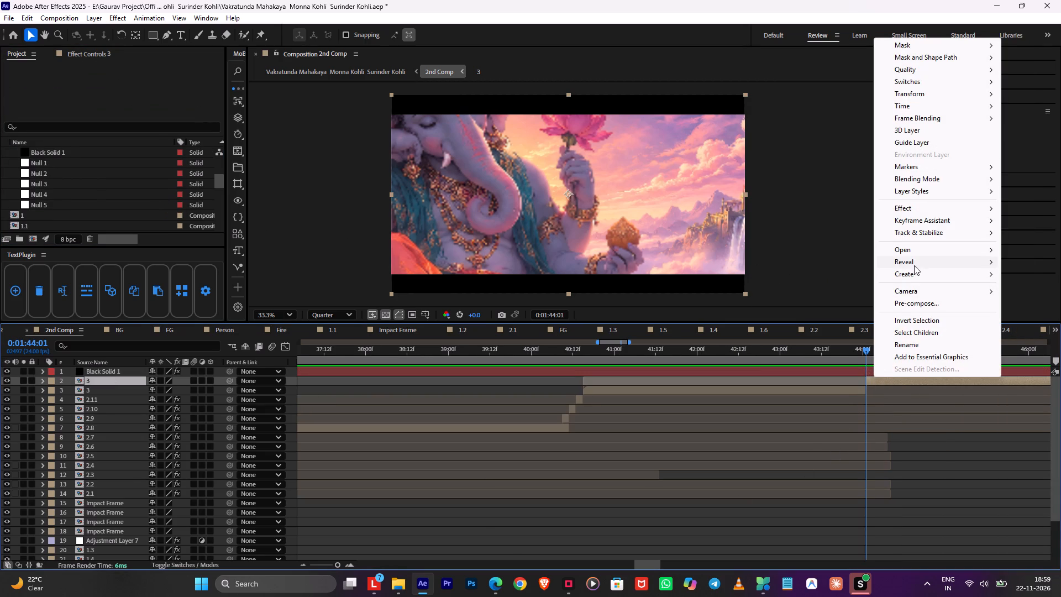
{"action": "left_click", "coordinate": [836, 274]}
{"action": "key", "text": "ctrl+d"}
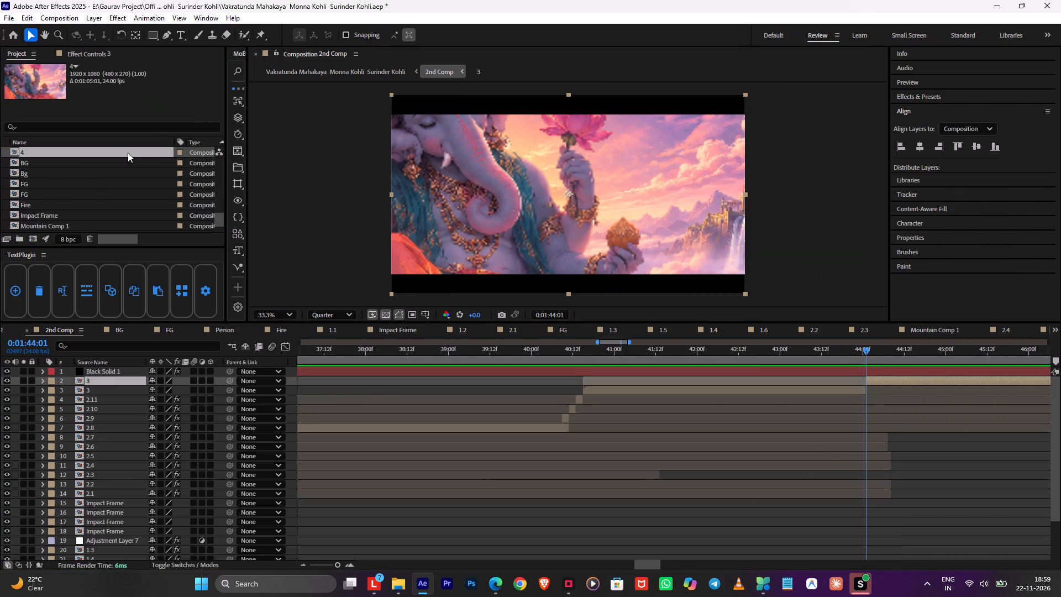
{"action": "left_click_drag", "start_coordinate": [107, 153], "coordinate": [132, 381]}
{"action": "scroll", "coordinate": [732, 445], "scroll_direction": "down", "scroll_amount": 5, "text": "alt"}
{"action": "scroll", "coordinate": [687, 434], "scroll_direction": "up", "scroll_amount": 2, "text": "alt"}
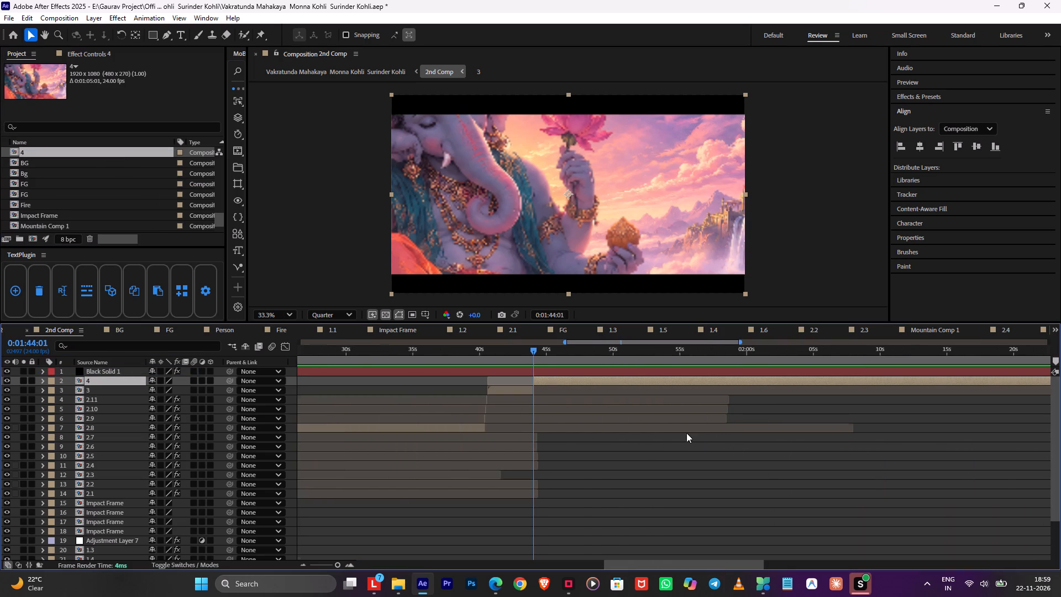
Play back the new cut, then retrim the end of layer 3 and the start of layer 4 to meet at 0:01:47:16.
{"action": "scroll", "coordinate": [586, 396], "scroll_direction": "up", "scroll_amount": 1, "text": "alt"}
{"action": "key", "text": "space"}
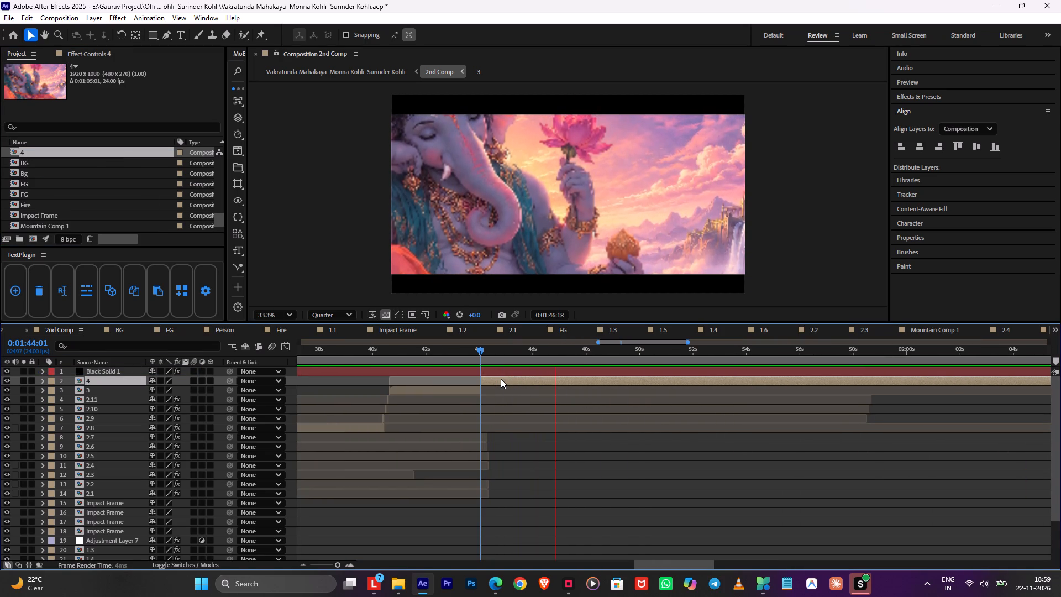
{"action": "key", "text": "space"}
{"action": "left_click_drag", "start_coordinate": [479, 378], "coordinate": [507, 384]}
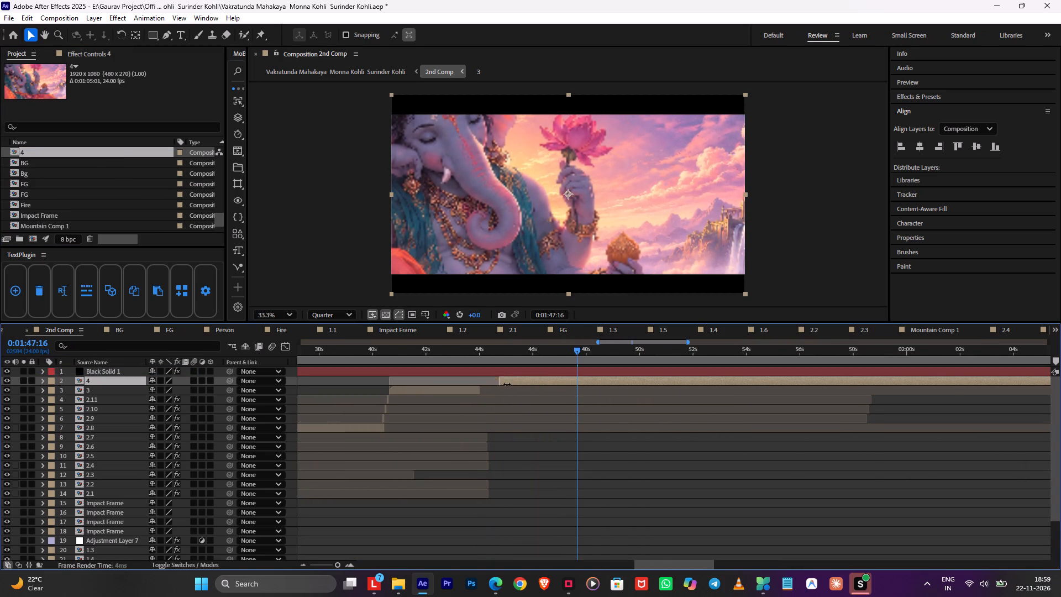
{"action": "left_click_drag", "start_coordinate": [507, 384], "coordinate": [575, 389]}
{"action": "left_click_drag", "start_coordinate": [480, 390], "coordinate": [518, 395]}
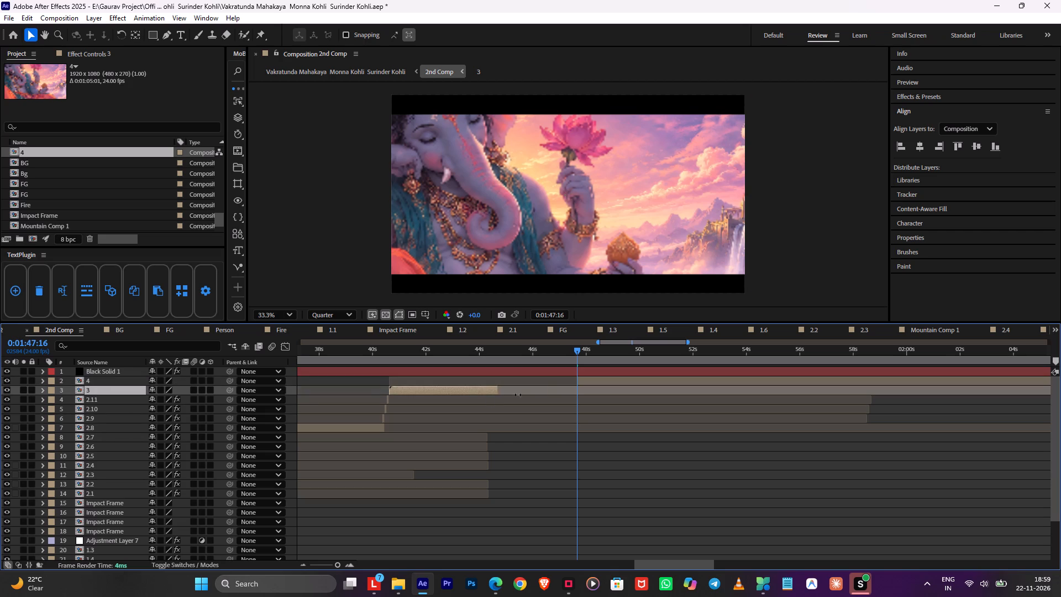
{"action": "left_click_drag", "start_coordinate": [518, 395], "coordinate": [587, 394]}
In composition 4, clear the null's position animation and set a single keyframe at 0:01:47:11 with 522, 595.4, 2851.
{"action": "double_click", "coordinate": [581, 378]}
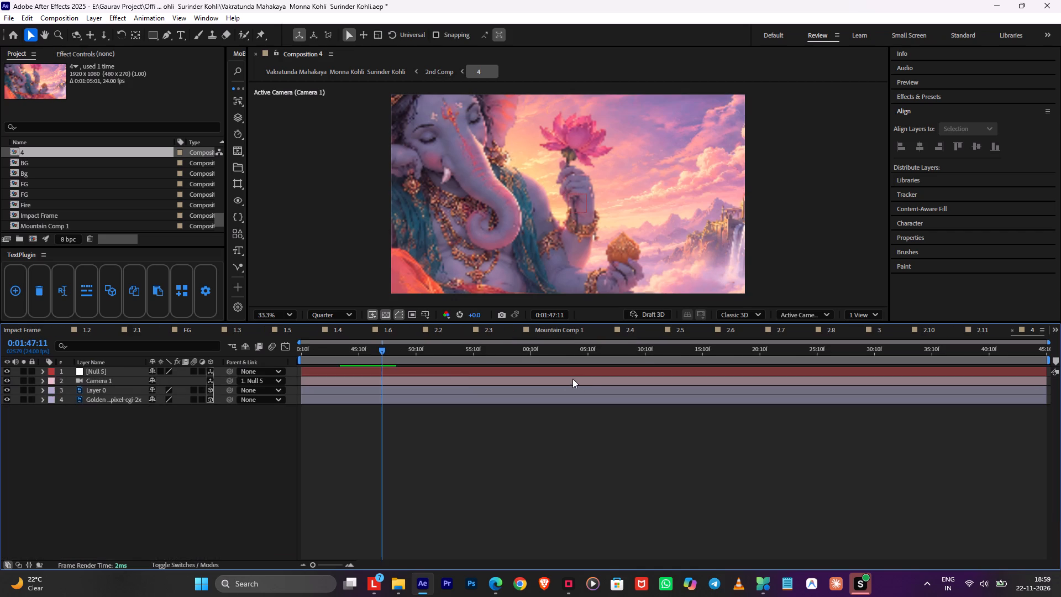
{"action": "left_click", "coordinate": [463, 375]}
{"action": "key", "text": "p"}
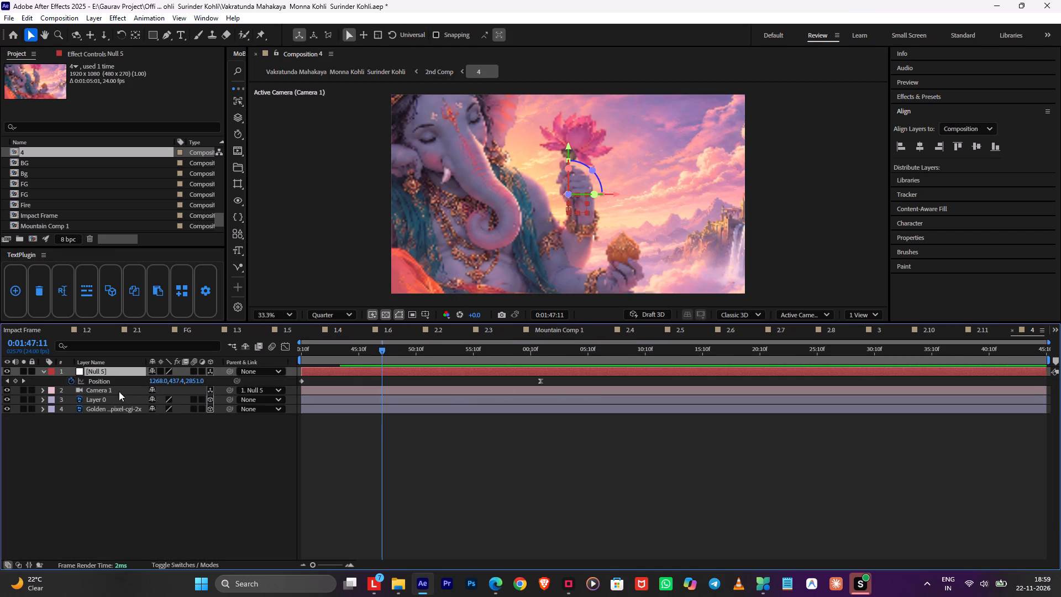
{"action": "double_click", "coordinate": [71, 379]}
{"action": "left_click_drag", "start_coordinate": [156, 381], "coordinate": [113, 386]}
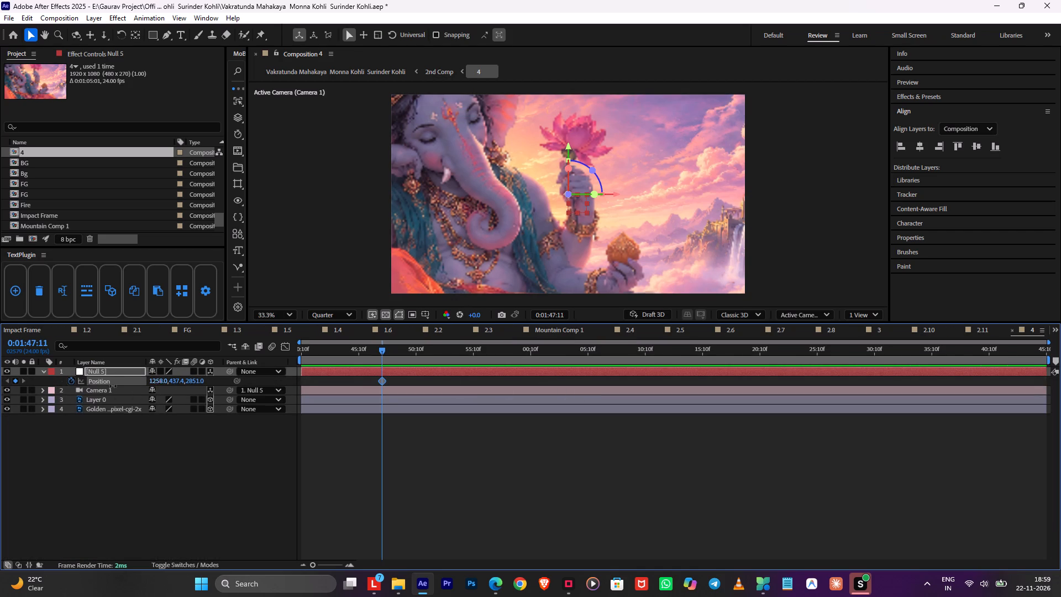
{"action": "left_click_drag", "start_coordinate": [113, 386], "coordinate": [0, 394]}
{"action": "left_click_drag", "start_coordinate": [161, 381], "coordinate": [0, 386]}
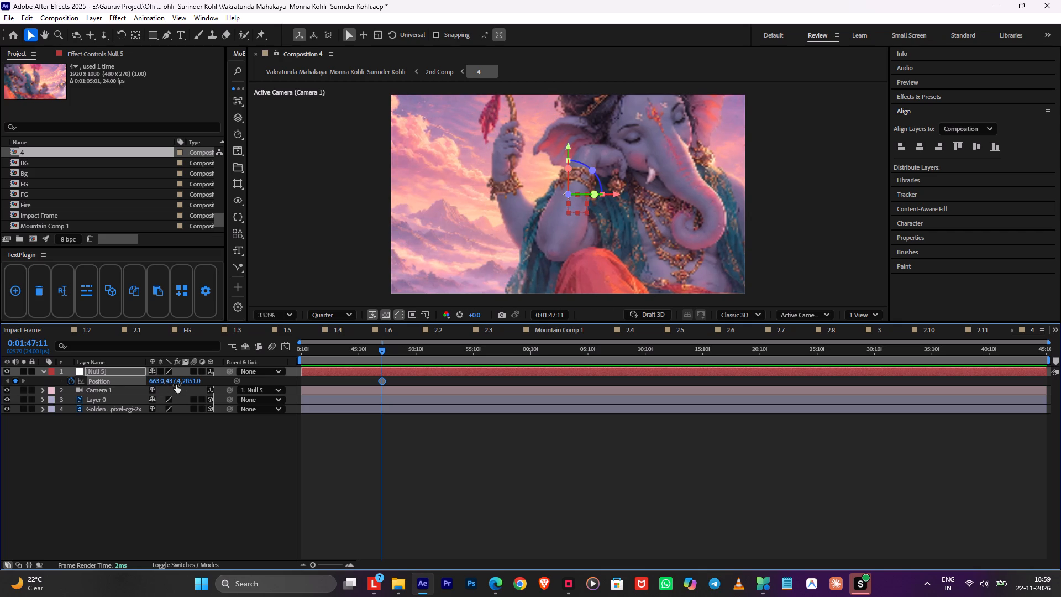
{"action": "left_click_drag", "start_coordinate": [174, 380], "coordinate": [264, 378]}
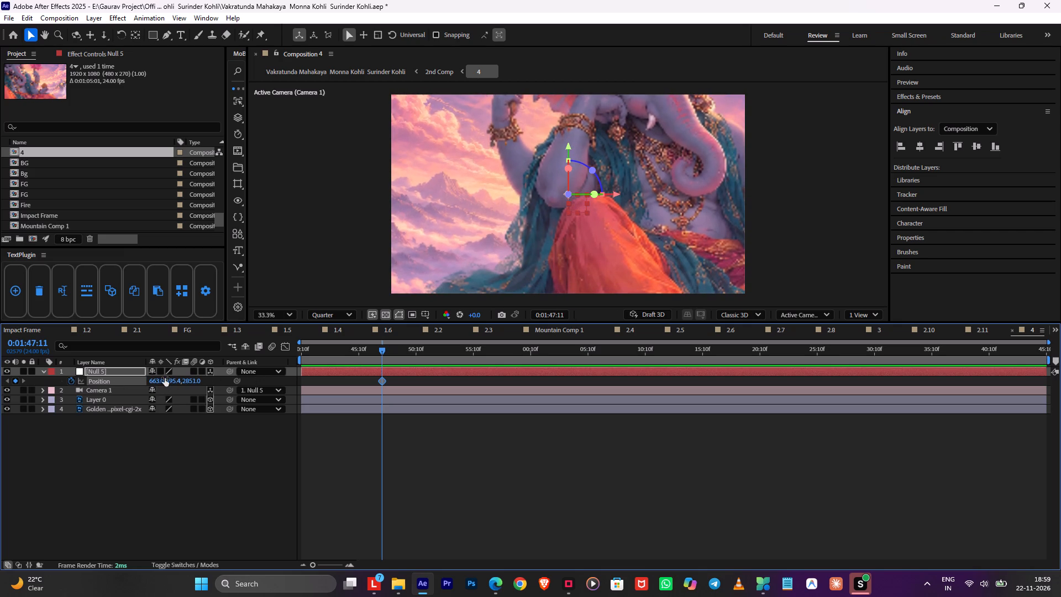
{"action": "left_click_drag", "start_coordinate": [154, 379], "coordinate": [81, 384]}
Keyframe the null's position as 522, 380.4, 2851, place that keyframe at about 0:02:16 with Easy Ease, and return to 2nd Comp.
{"action": "left_click_drag", "start_coordinate": [444, 352], "coordinate": [450, 352]}
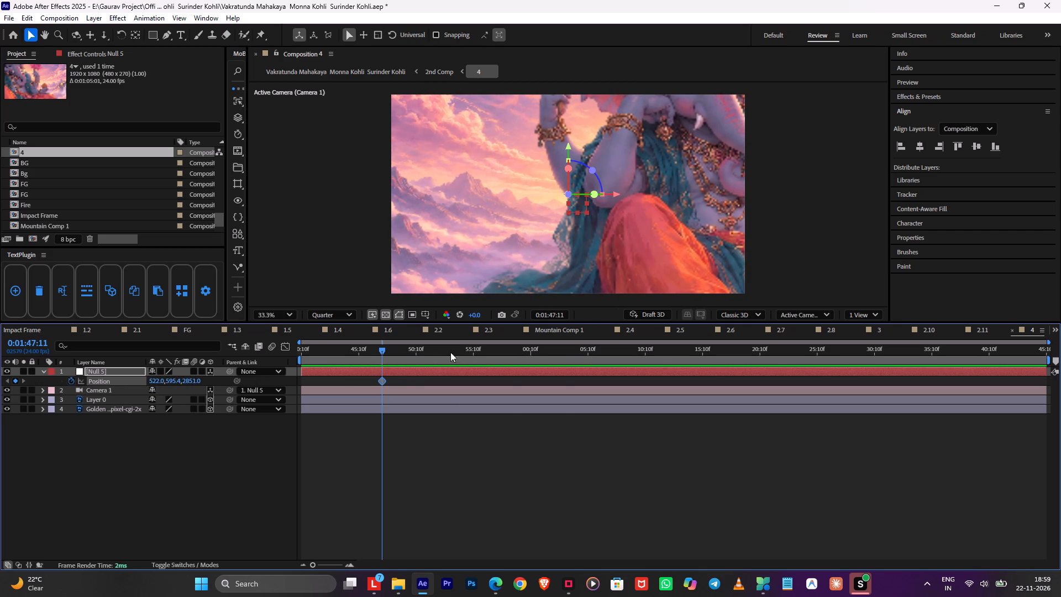
{"action": "left_click_drag", "start_coordinate": [450, 352], "coordinate": [566, 352]}
{"action": "left_click_drag", "start_coordinate": [175, 378], "coordinate": [0, 433]}
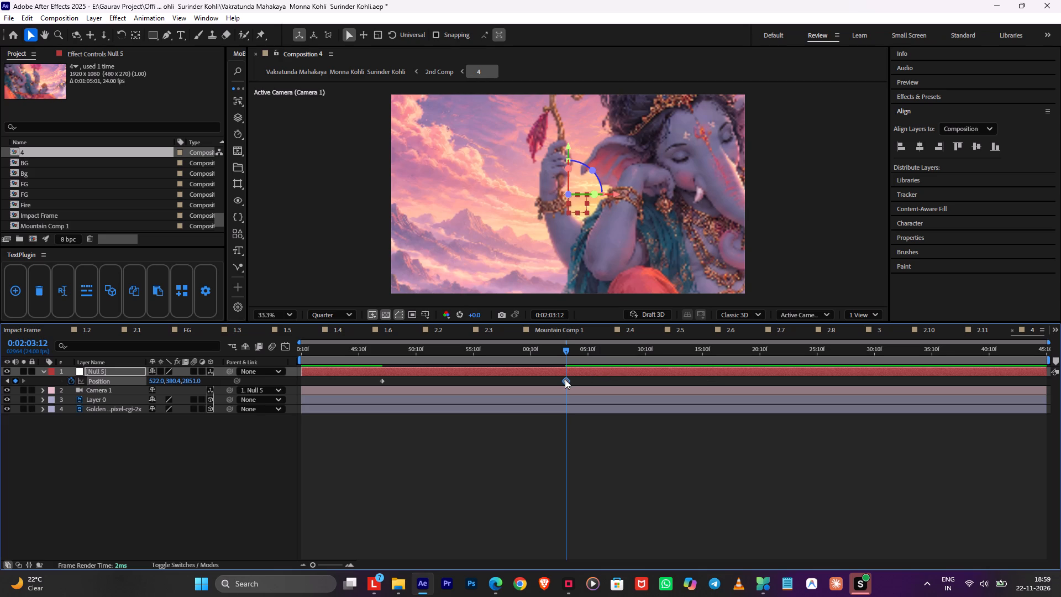
{"action": "left_click_drag", "start_coordinate": [564, 379], "coordinate": [709, 384]}
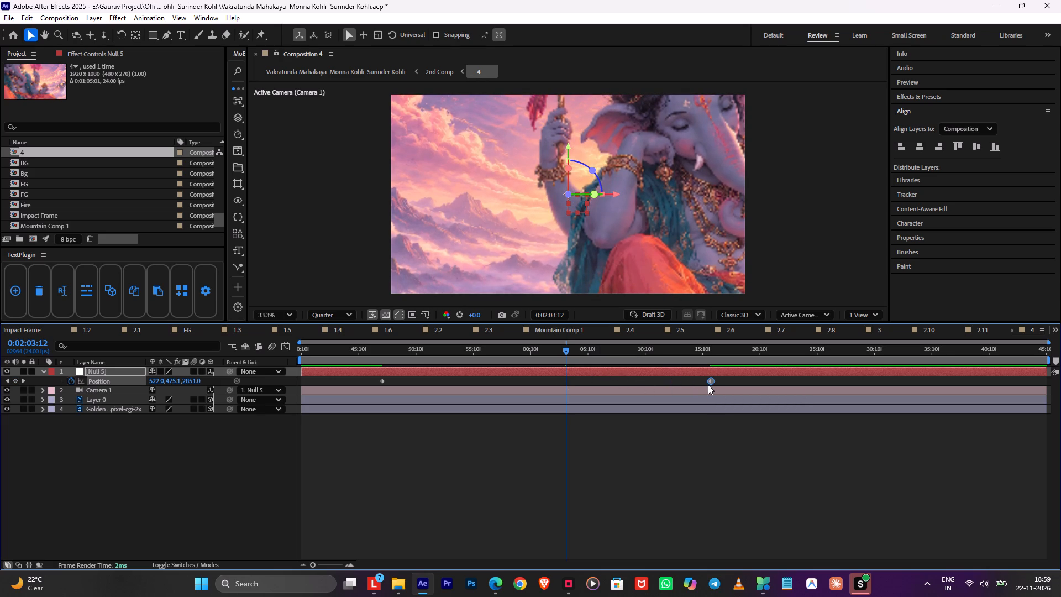
{"action": "key", "text": "F9"}
{"action": "key", "text": "Tab"}
{"action": "left_click", "coordinate": [555, 383]}
Play back the cut between layers 3 and 4 from 0:01:46:03 and save the project.
{"action": "left_click_drag", "start_coordinate": [572, 355], "coordinate": [536, 349]}
{"action": "key", "text": "space"}
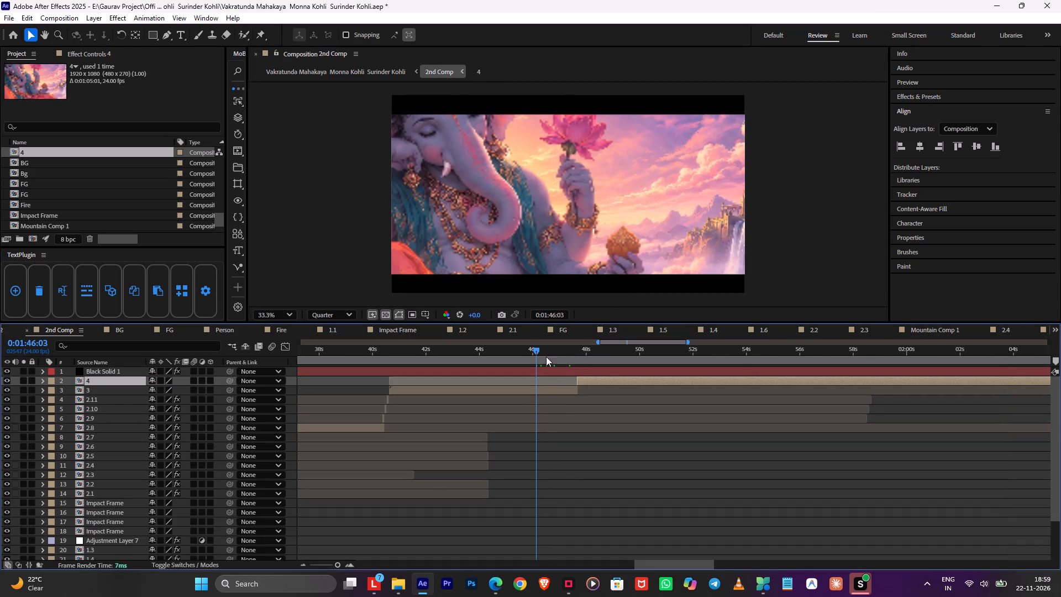
{"action": "key", "text": "ctrl+s"}
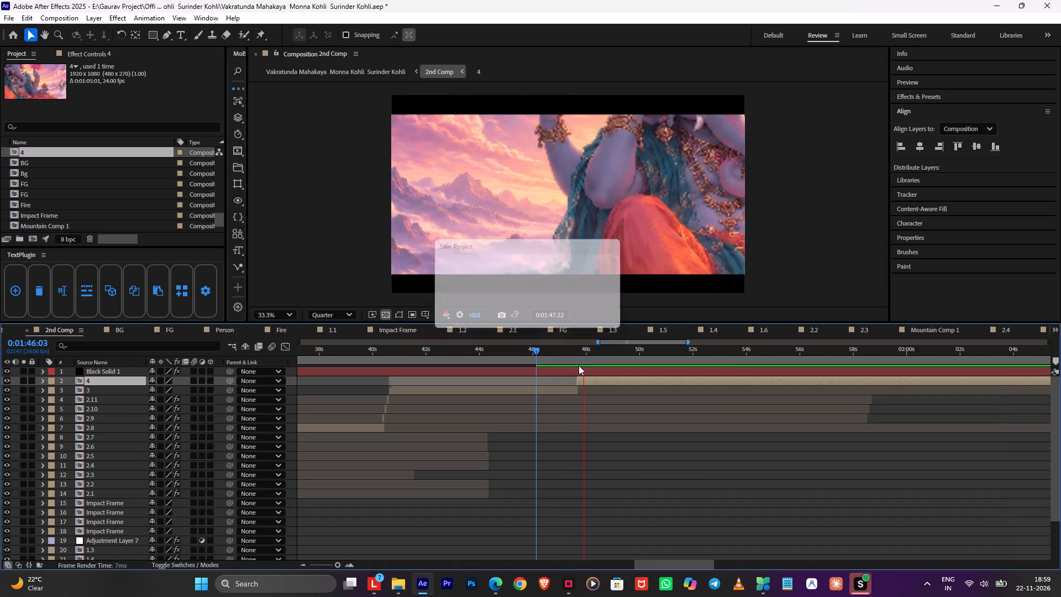
Move the null's end position keyframe in composition 4 earlier to about 0:02:09, and return to 2nd Comp.
{"action": "scroll", "coordinate": [603, 404], "scroll_direction": "down", "scroll_amount": 1, "text": "alt"}
{"action": "left_click_drag", "start_coordinate": [666, 357], "coordinate": [726, 355]}
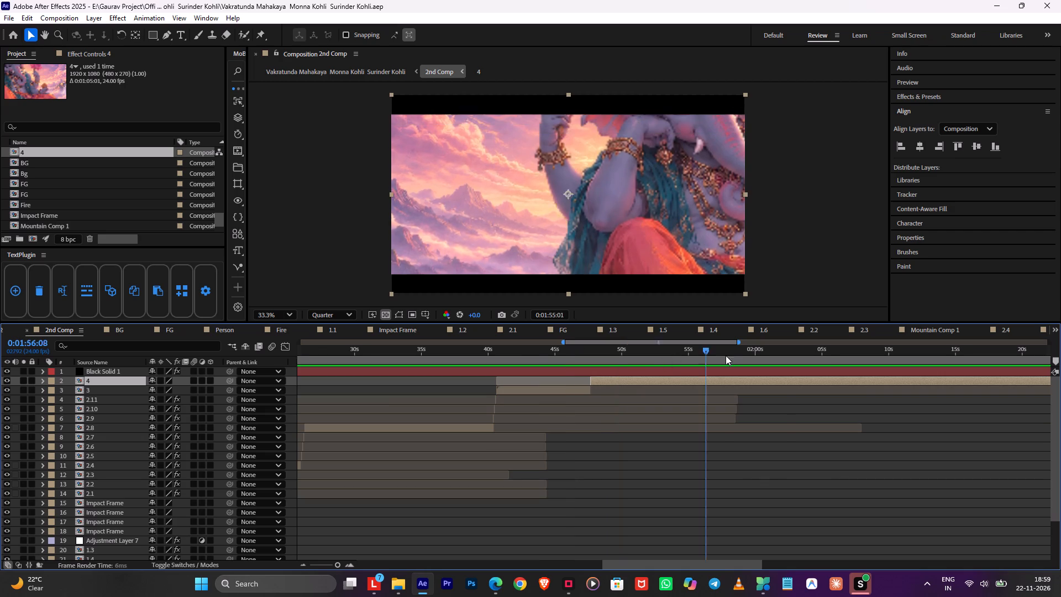
{"action": "left_click_drag", "start_coordinate": [726, 355], "coordinate": [834, 357]}
{"action": "double_click", "coordinate": [825, 379]}
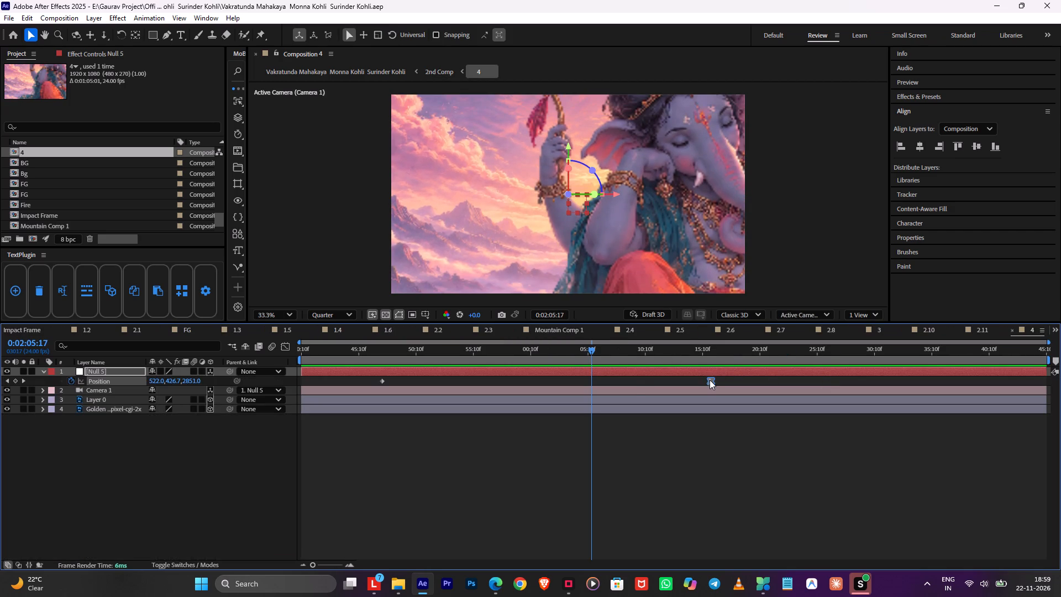
{"action": "left_click_drag", "start_coordinate": [710, 379], "coordinate": [628, 388]}
{"action": "key", "text": "Tab"}
{"action": "left_click", "coordinate": [555, 384]}
Play back 2nd Comp from the preceding shot through layers 3 and 4 to check the camera moves, and save the project.
{"action": "key", "text": "space"}
{"action": "scroll", "coordinate": [762, 370], "scroll_direction": "down", "scroll_amount": 1, "text": "alt"}
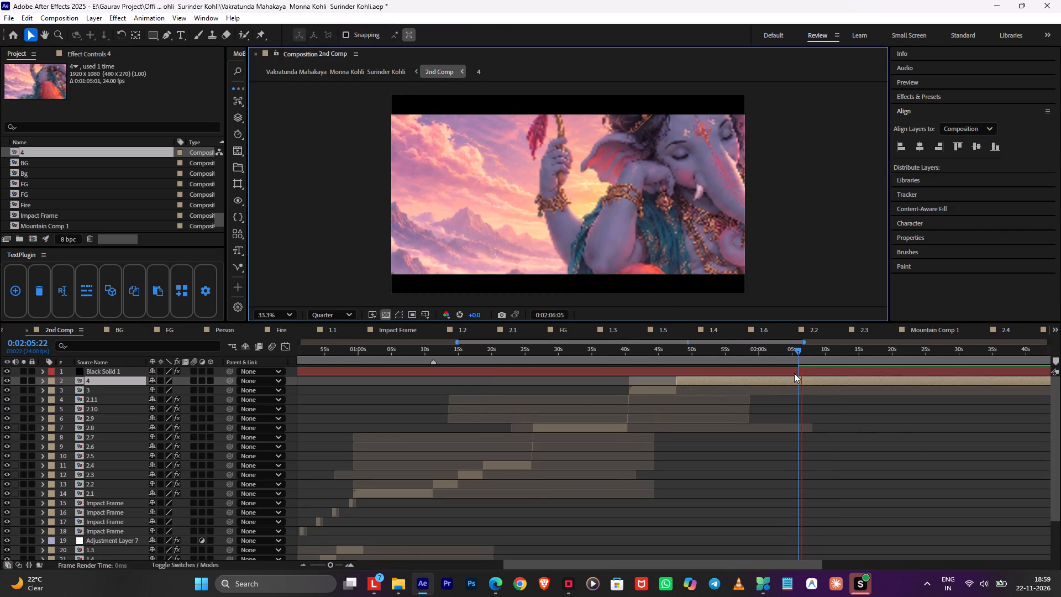
{"action": "key", "text": "space"}
{"action": "left_click_drag", "start_coordinate": [778, 348], "coordinate": [775, 347]}
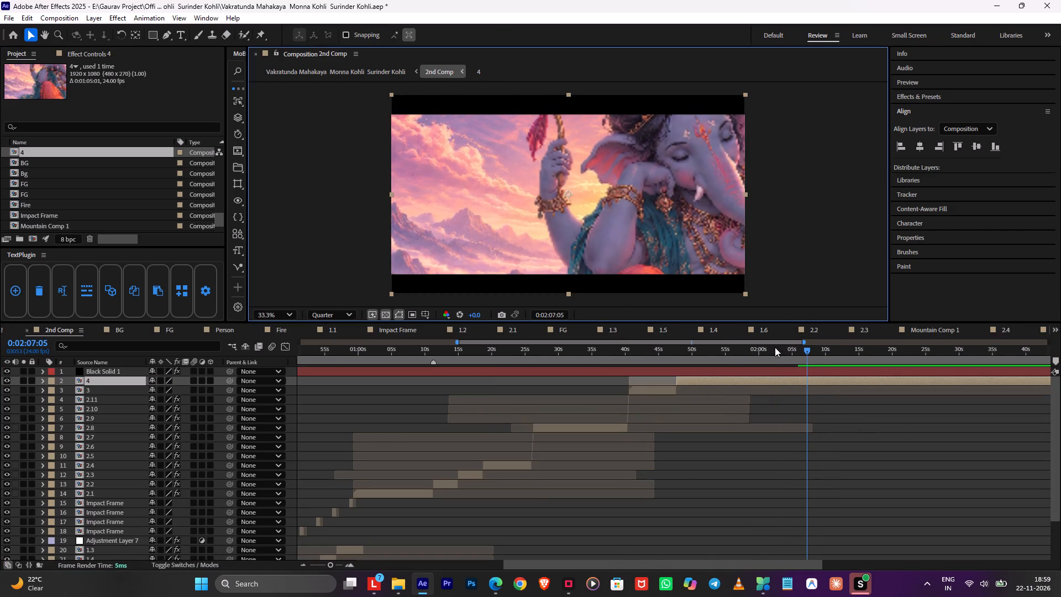
{"action": "left_click_drag", "start_coordinate": [775, 347], "coordinate": [598, 357]}
{"action": "key", "text": "space"}
{"action": "key", "text": "ctrl+s"}
{"action": "left_click_drag", "start_coordinate": [622, 355], "coordinate": [629, 356]}
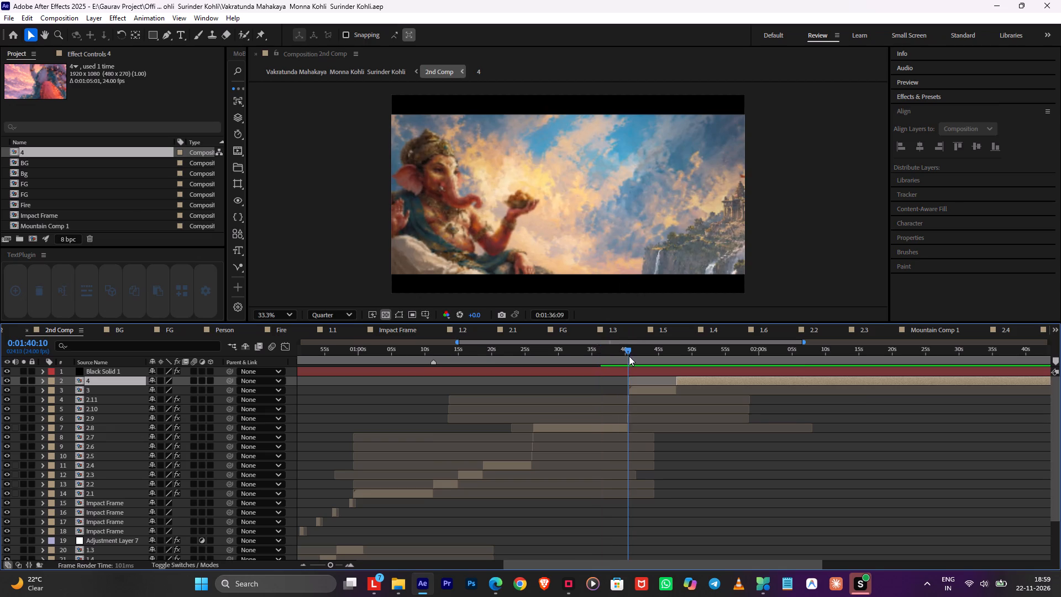
{"action": "left_click_drag", "start_coordinate": [629, 356], "coordinate": [629, 356]}
{"action": "key", "text": "space"}
{"action": "scroll", "coordinate": [633, 370], "scroll_direction": "up", "scroll_amount": 1, "text": "alt"}
{"action": "left_click", "coordinate": [782, 466]}
{"action": "middle_click_drag", "start_coordinate": [781, 447], "coordinate": [683, 473]}
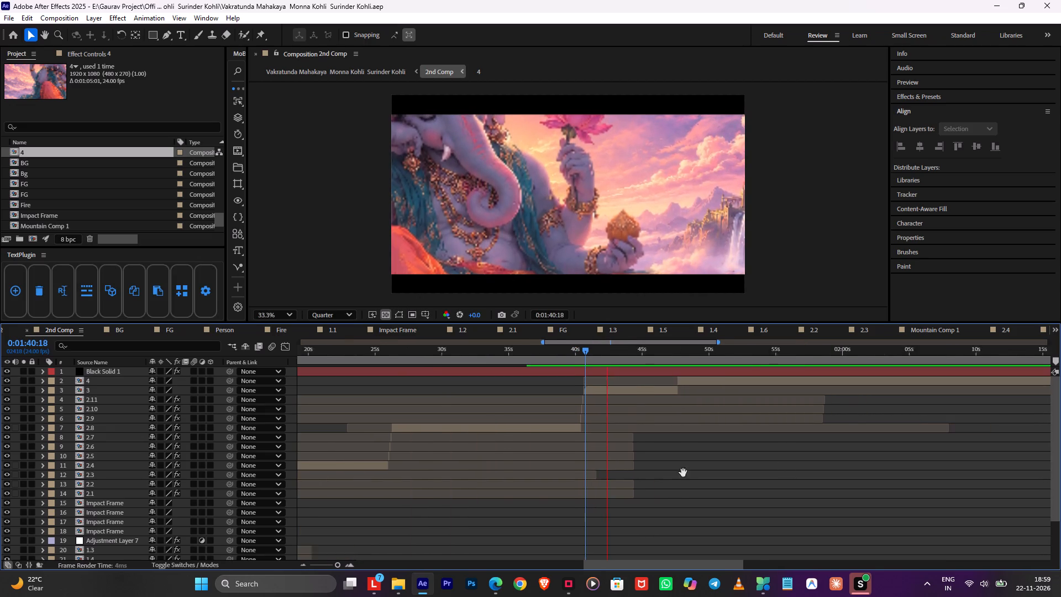
{"action": "middle_click_drag", "start_coordinate": [683, 473], "coordinate": [649, 474]}
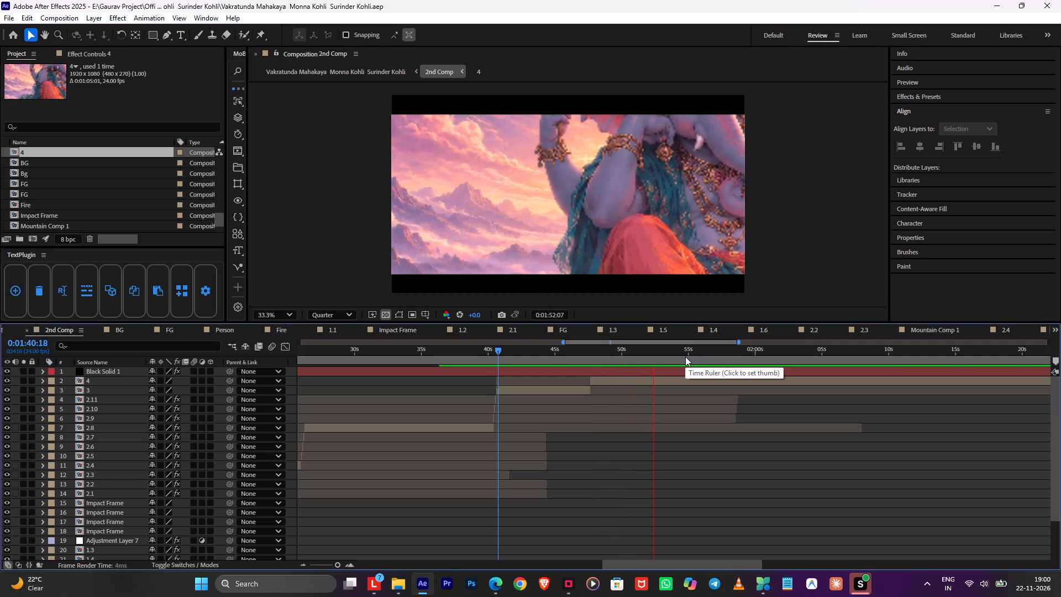
{"action": "key", "text": "ctrl+s"}
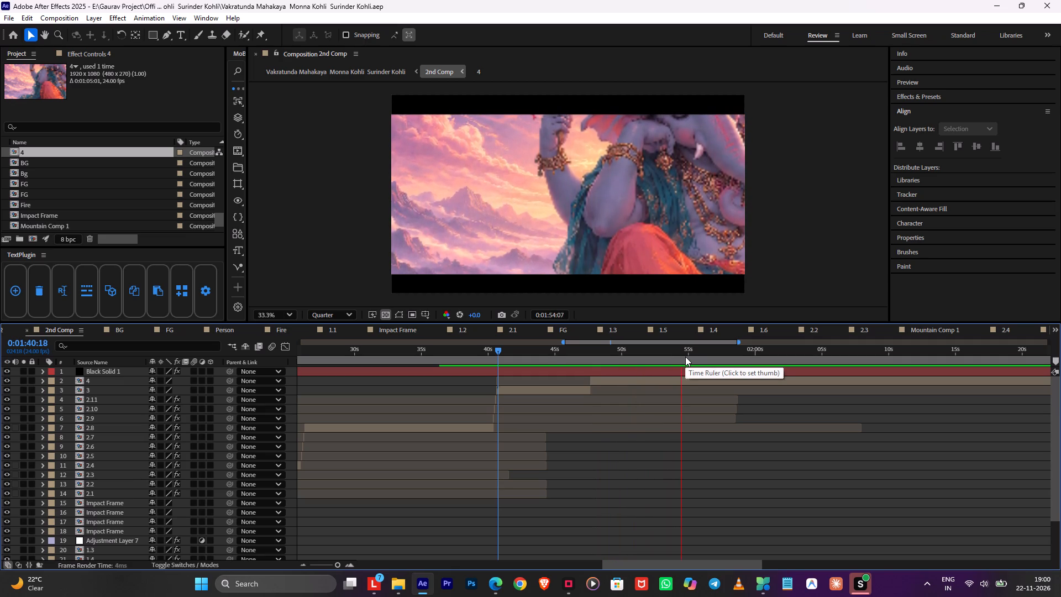
Stop playback at 0:01:55:00 and split the composition 4 layer there.
{"action": "key", "text": "space"}
{"action": "key", "text": "space"}
{"action": "key", "text": "space"}
{"action": "key", "text": "space"}
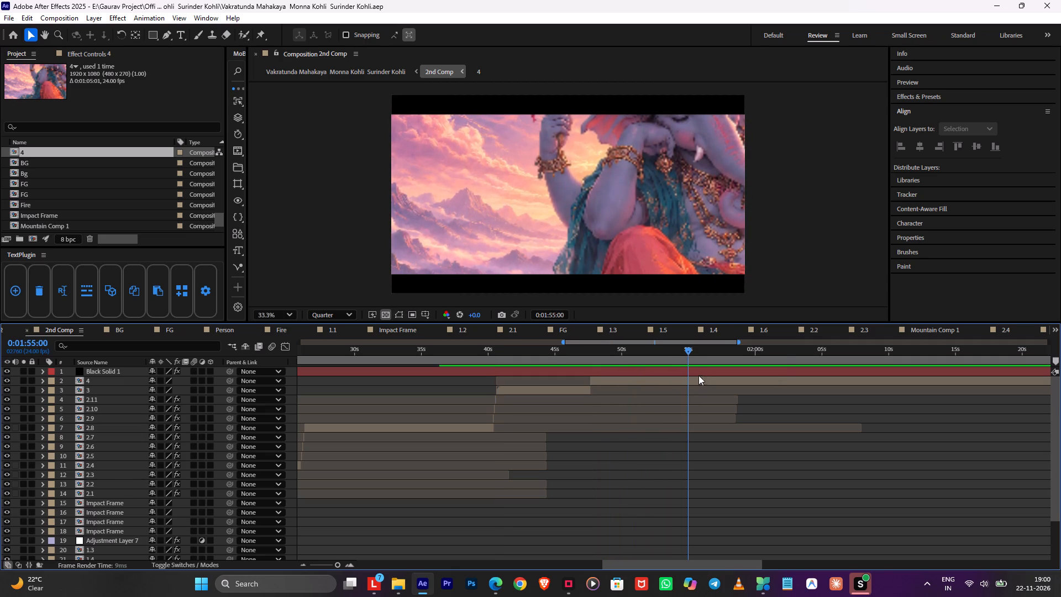
{"action": "left_click", "coordinate": [689, 350]}
{"action": "left_click", "coordinate": [698, 381]}
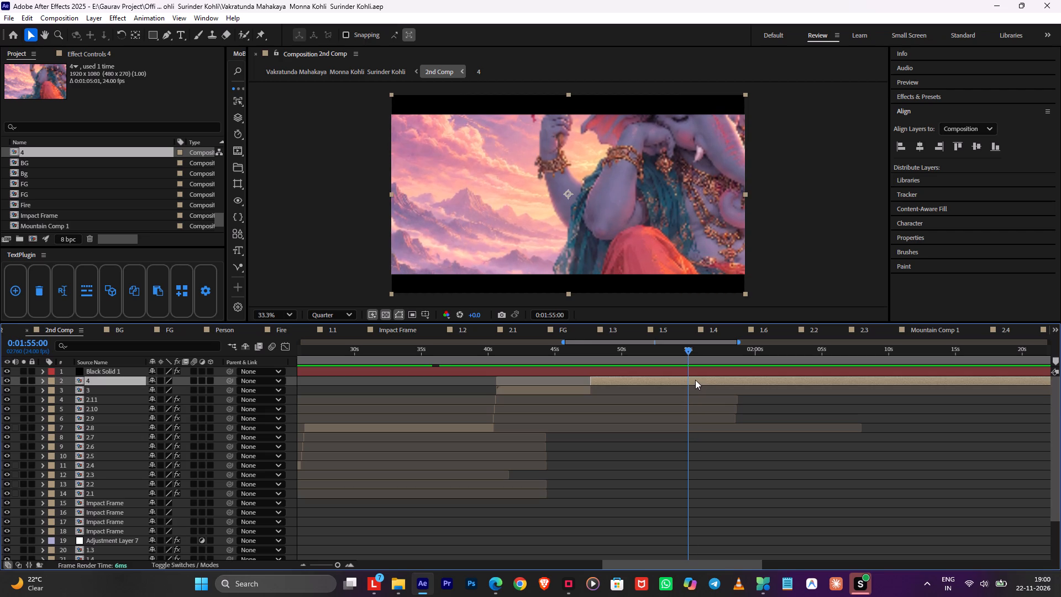
{"action": "key", "text": "ctrl+shift+d"}
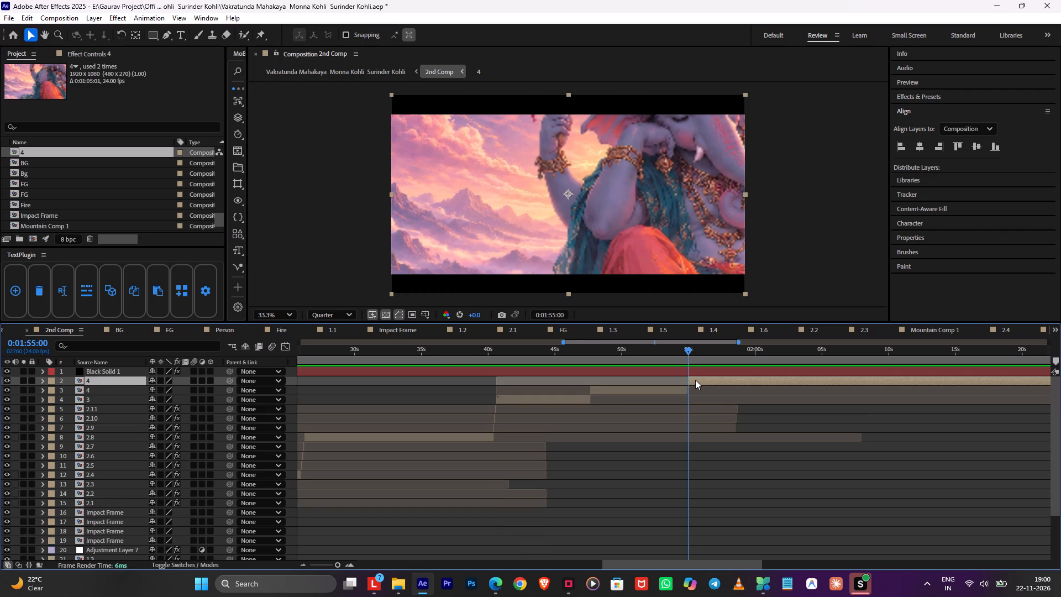
Duplicate composition 4 and replace the layer segment starting at 0:01:55:00 with the copy.
{"action": "right_click", "coordinate": [694, 380]}
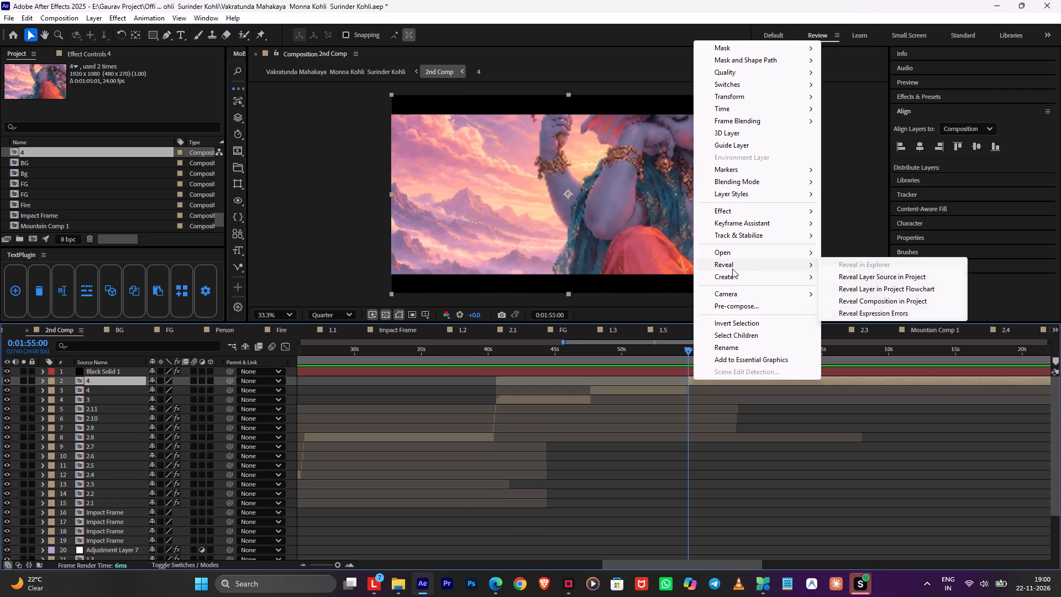
{"action": "left_click", "coordinate": [887, 275]}
{"action": "key", "text": "ctrl+d"}
{"action": "left_click_drag", "start_coordinate": [20, 151], "coordinate": [130, 320]}
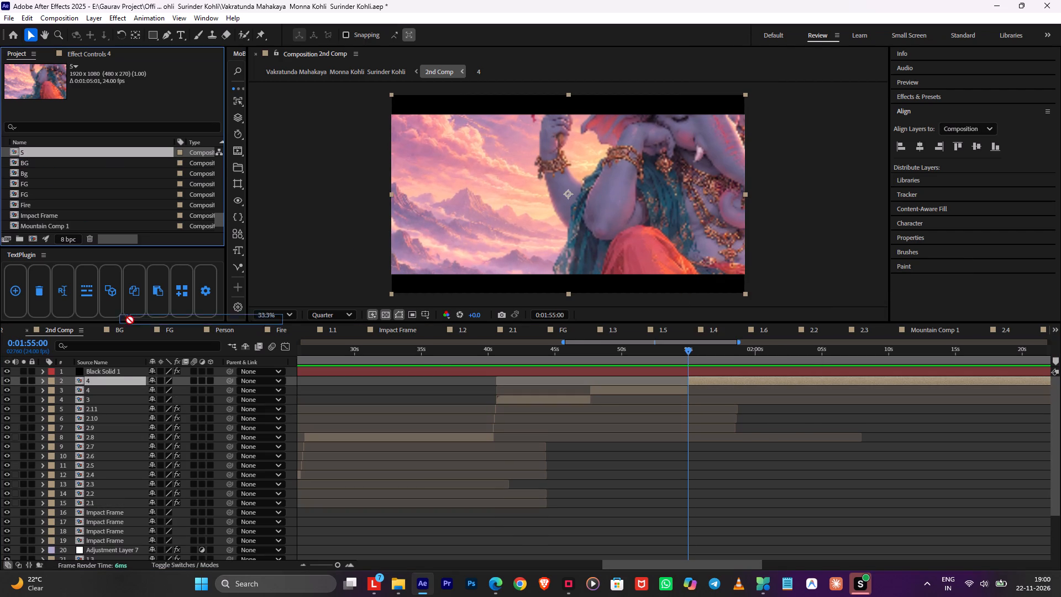
{"action": "left_click_drag", "start_coordinate": [130, 320], "coordinate": [112, 383]}
In composition 5, replace Null 5's position keyframes with one at 0:01:54:19, framing the mouse at about 468, 1014, 3302.
{"action": "double_click", "coordinate": [107, 381]}
{"action": "left_click", "coordinate": [517, 370]}
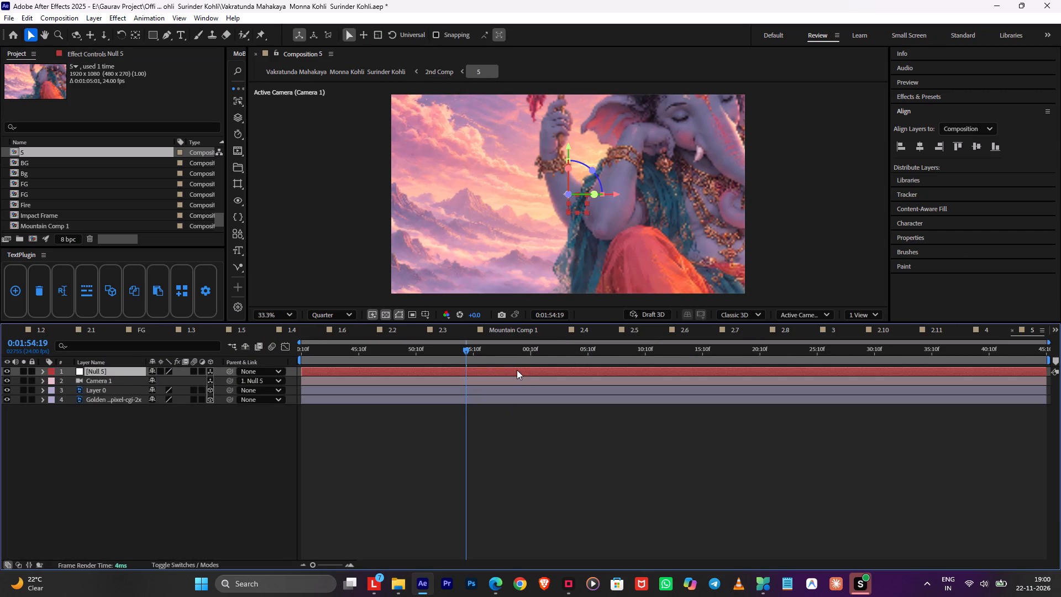
{"action": "key", "text": "p"}
{"action": "double_click", "coordinate": [69, 380]}
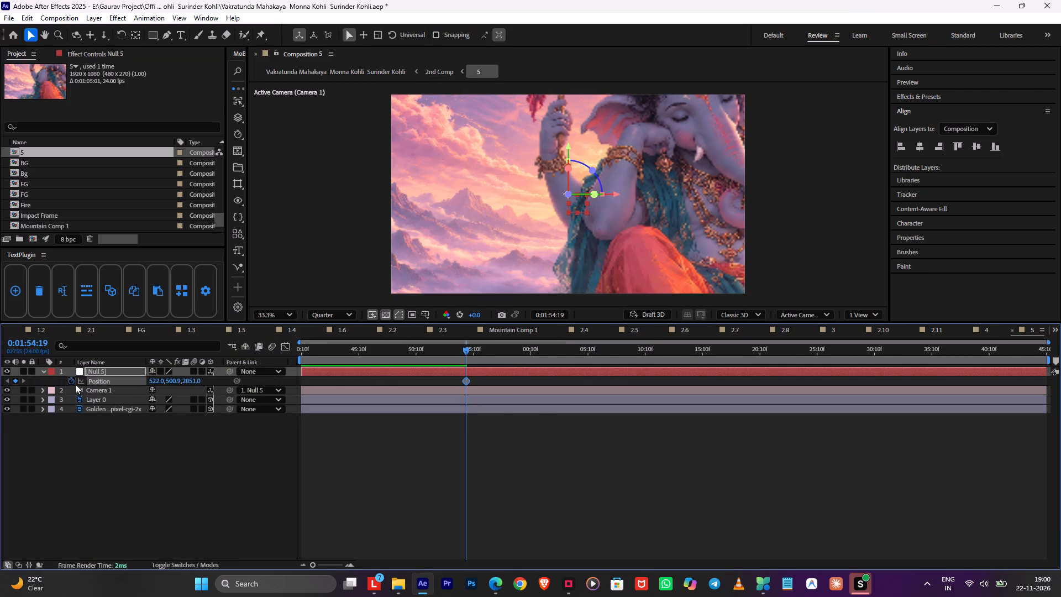
{"action": "left_click_drag", "start_coordinate": [197, 381], "coordinate": [0, 411]}
{"action": "left_click_drag", "start_coordinate": [177, 381], "coordinate": [199, 384]}
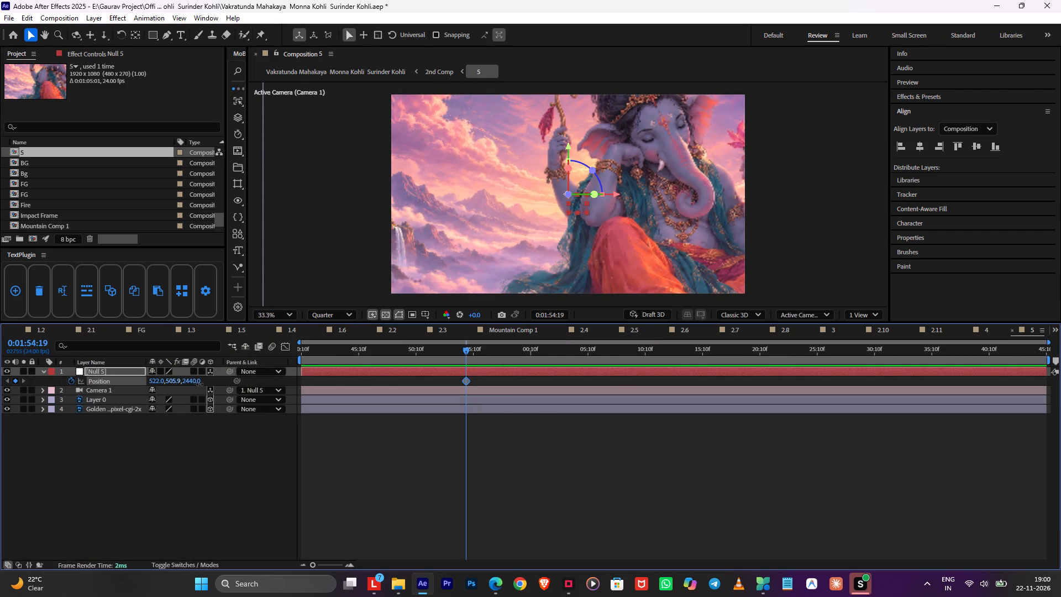
{"action": "left_click_drag", "start_coordinate": [199, 384], "coordinate": [486, 355]}
{"action": "left_click_drag", "start_coordinate": [514, 358], "coordinate": [687, 359]}
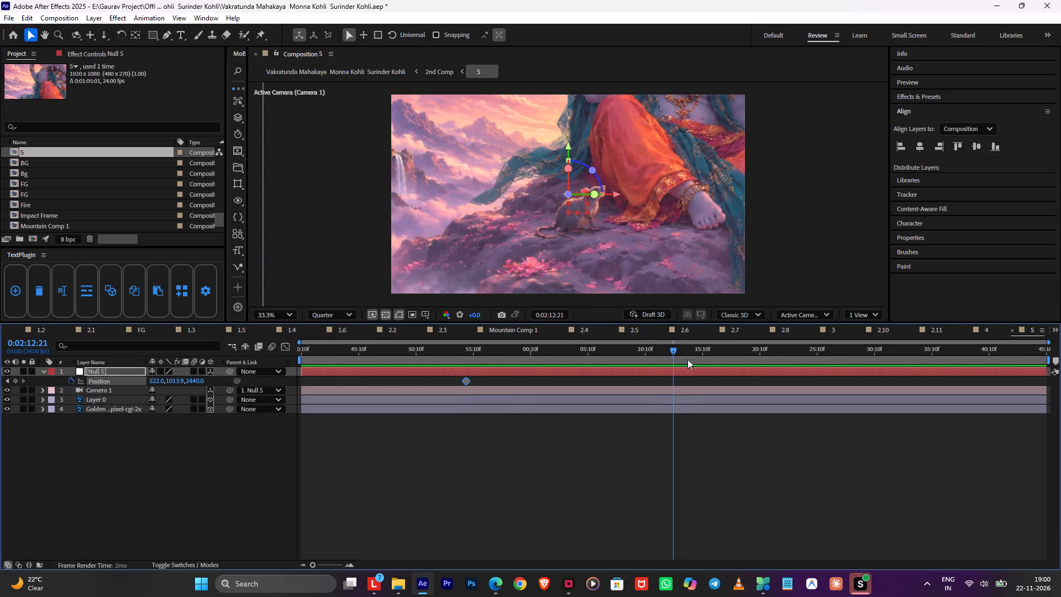
{"action": "left_click_drag", "start_coordinate": [687, 359], "coordinate": [696, 359]}
{"action": "key", "text": "j"}
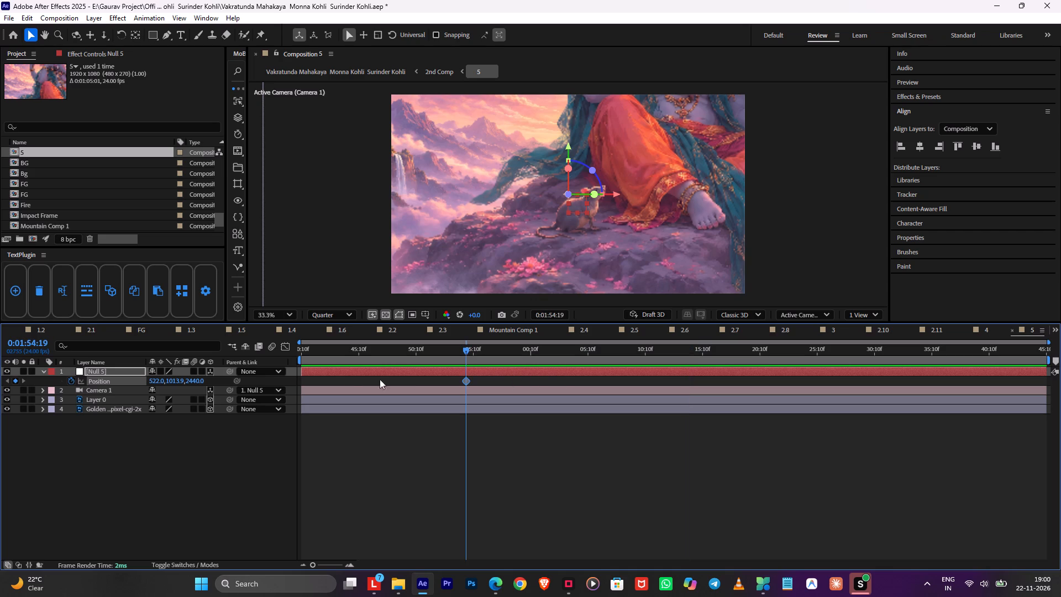
{"action": "left_click_drag", "start_coordinate": [195, 378], "coordinate": [655, 362]}
{"action": "left_click_drag", "start_coordinate": [154, 384], "coordinate": [124, 384]}
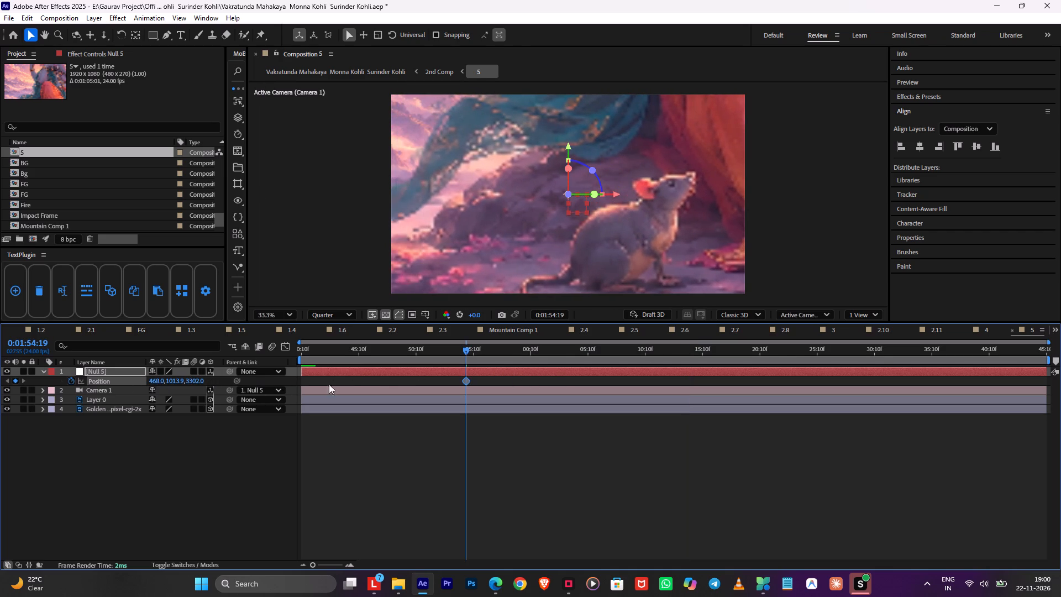
Add an eased end position keyframe for the null at 0:02:22:16, about 731, 683, 3163, and return to 2nd Comp.
{"action": "left_click_drag", "start_coordinate": [560, 354], "coordinate": [785, 352]}
{"action": "left_click_drag", "start_coordinate": [154, 381], "coordinate": [312, 384]}
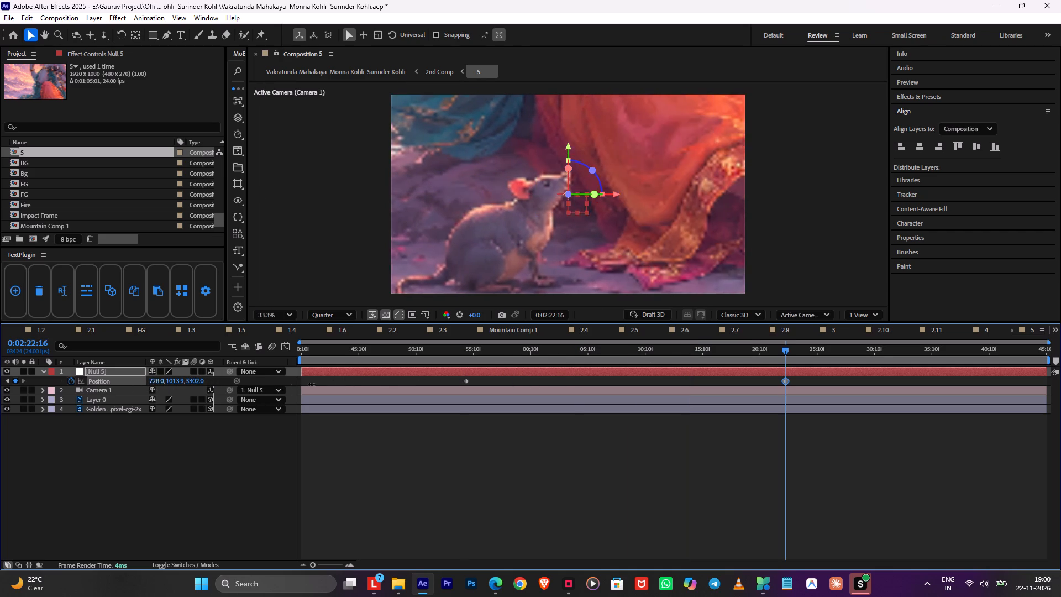
{"action": "left_click_drag", "start_coordinate": [312, 384], "coordinate": [303, 384]}
{"action": "left_click_drag", "start_coordinate": [180, 381], "coordinate": [0, 429]}
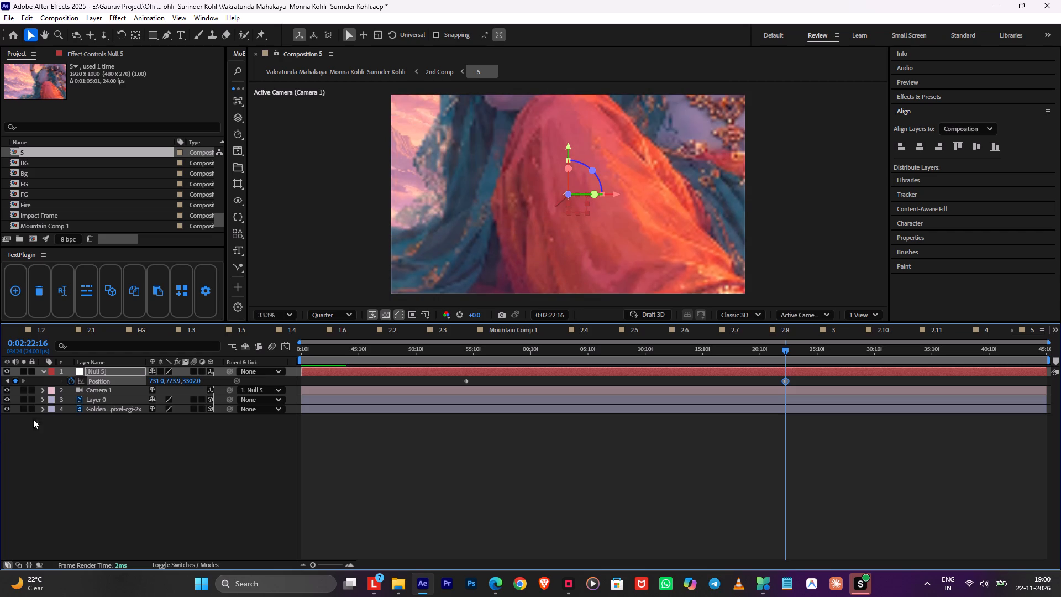
{"action": "left_click_drag", "start_coordinate": [179, 381], "coordinate": [117, 393]}
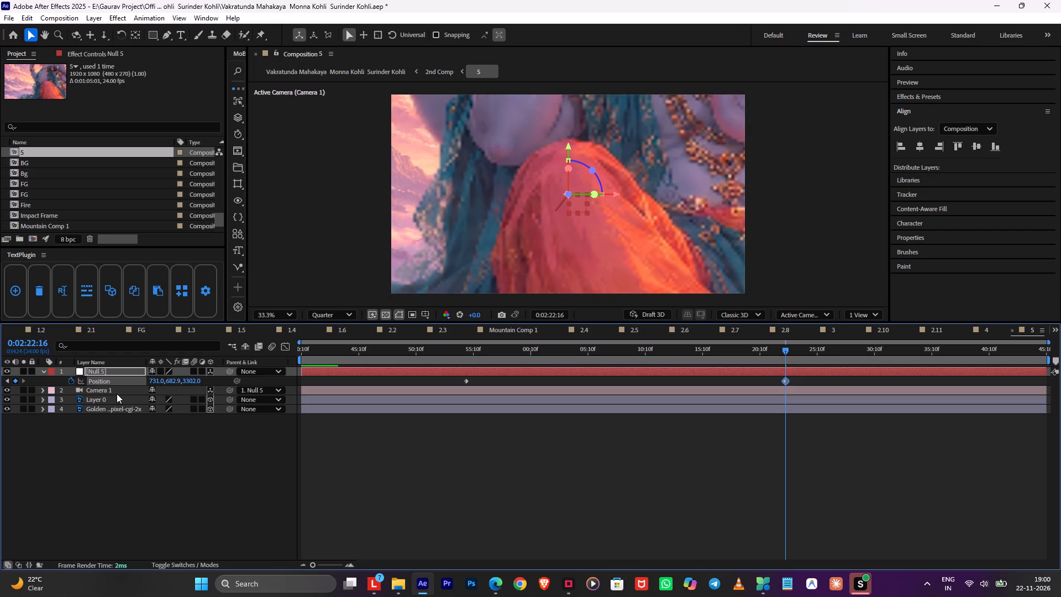
{"action": "key", "text": "F9"}
{"action": "left_click_drag", "start_coordinate": [191, 378], "coordinate": [129, 393]}
{"action": "key", "text": "Tab"}
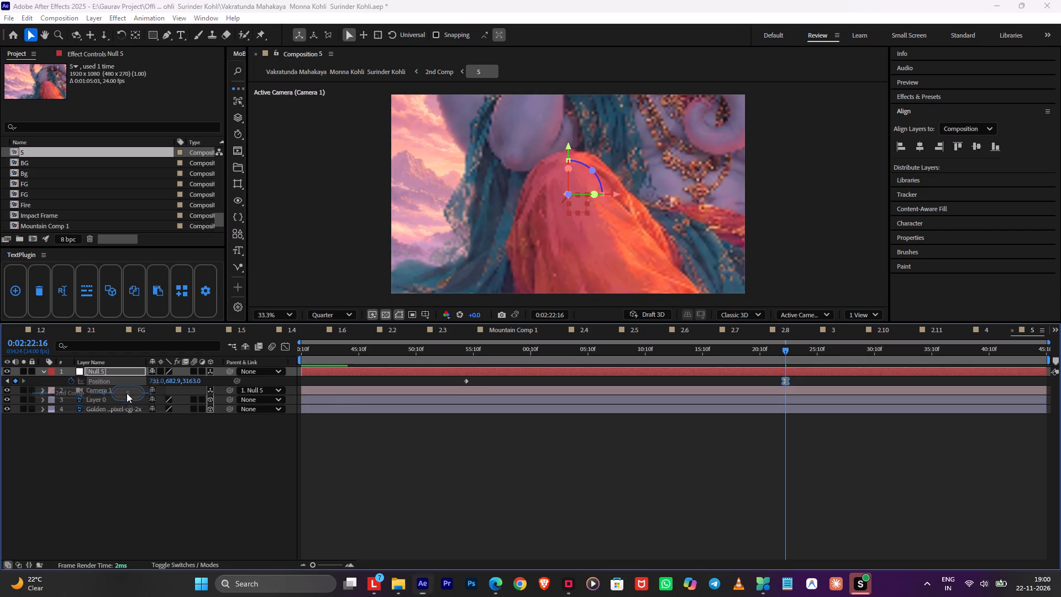
{"action": "left_click", "coordinate": [79, 394]}
Play back 2nd Comp from about 0:01:53:21 to check composition 5's camera move, and save the project.
{"action": "left_click_drag", "start_coordinate": [657, 362], "coordinate": [673, 362]}
{"action": "key", "text": "space"}
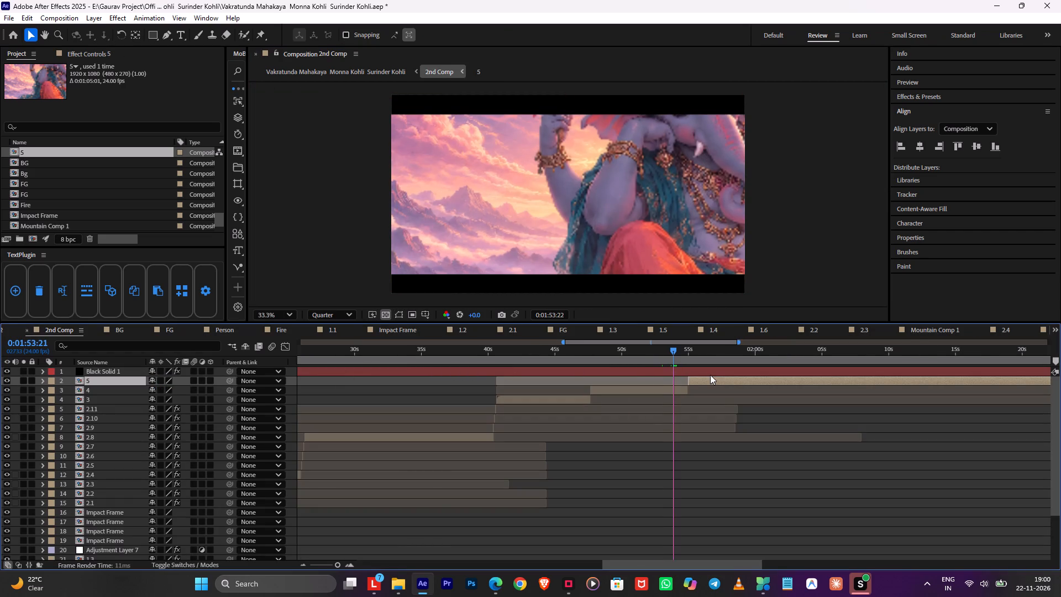
{"action": "key", "text": "ctrl+s"}
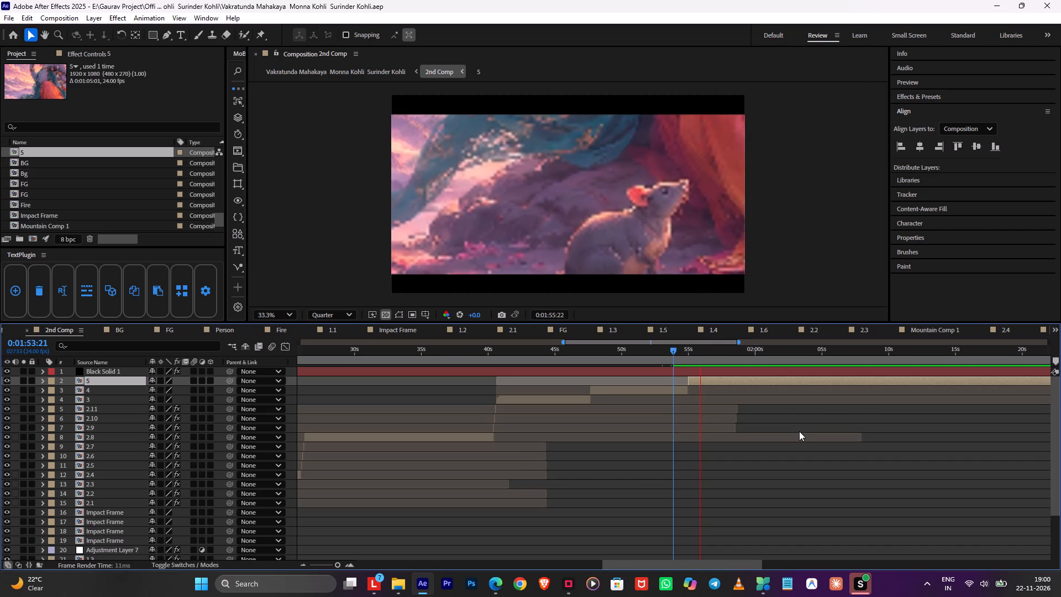
{"action": "middle_click_drag", "start_coordinate": [798, 431], "coordinate": [516, 466]}
{"action": "scroll", "coordinate": [602, 435], "scroll_direction": "down", "scroll_amount": 1, "text": "alt"}
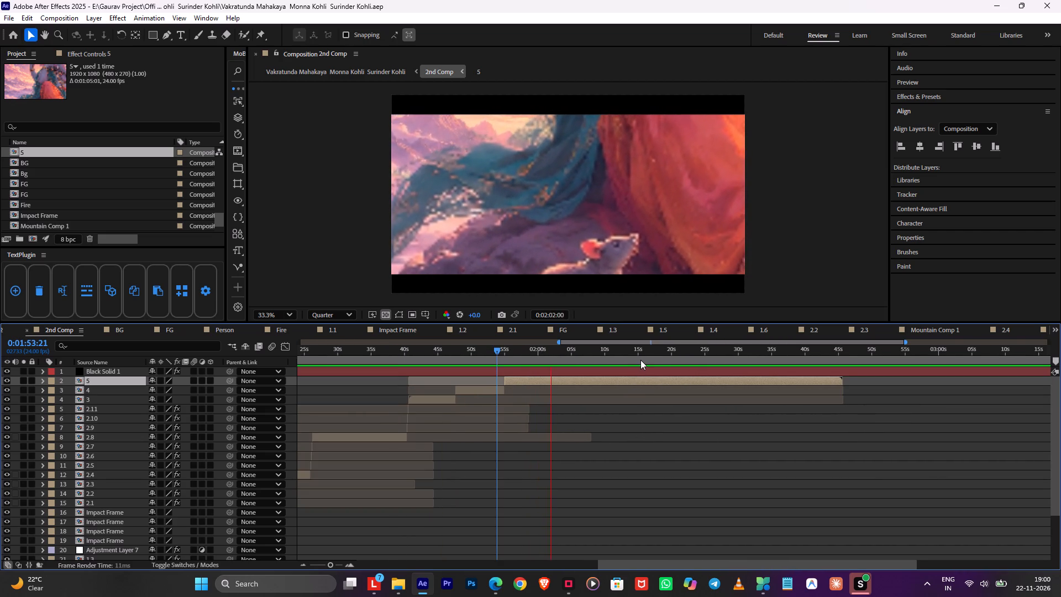
{"action": "left_click_drag", "start_coordinate": [640, 360], "coordinate": [692, 360]}
{"action": "key", "text": "space"}
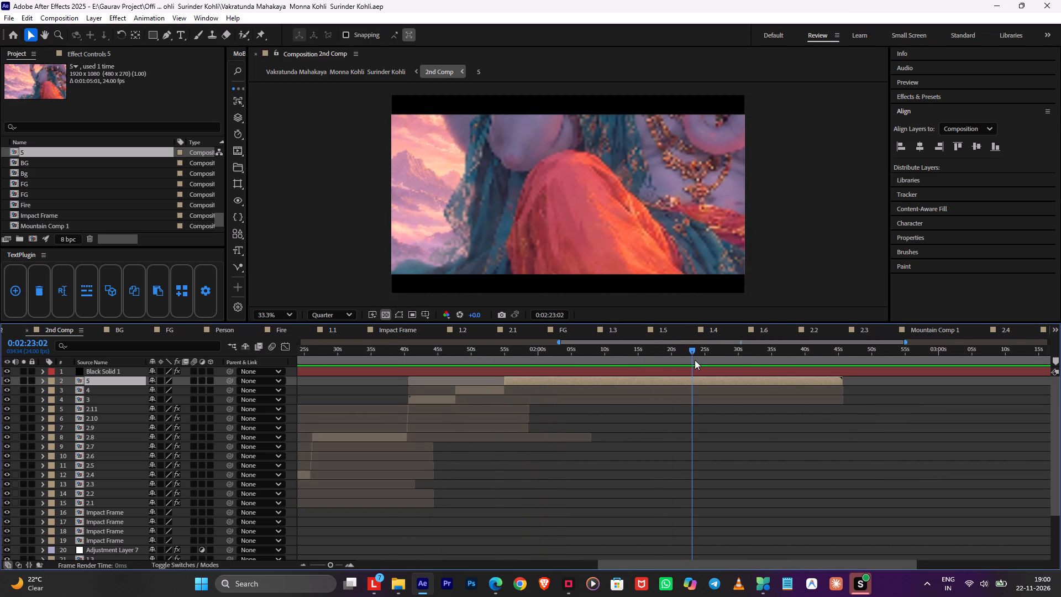
{"action": "key", "text": "space"}
Move composition 5's end position keyframe to 0:02:41:16, set it to about 911, 435, 3163 with Easy Ease, and return to 2nd Comp.
{"action": "double_click", "coordinate": [716, 381]}
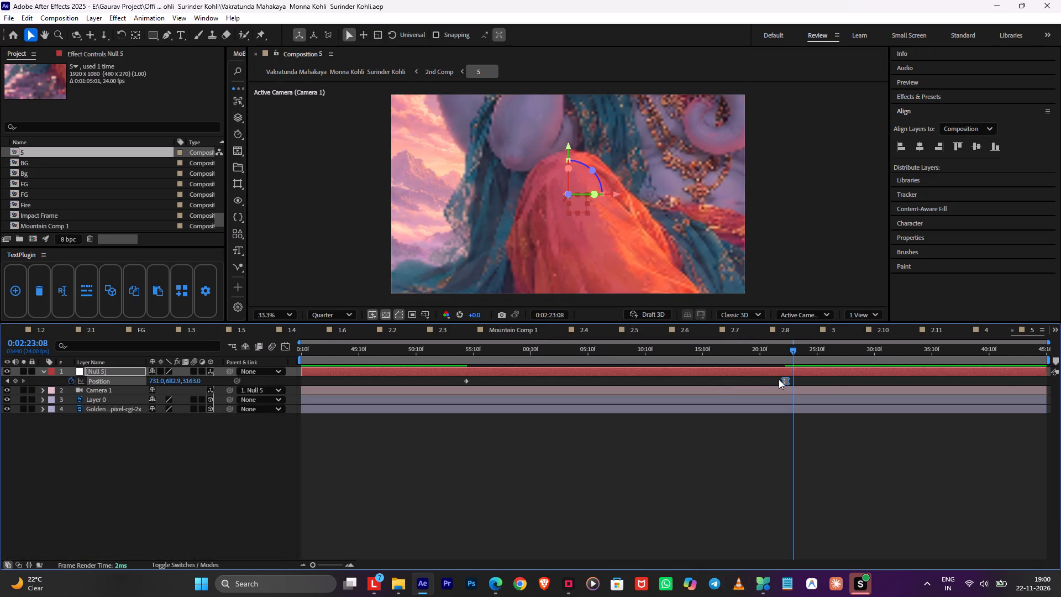
{"action": "left_click_drag", "start_coordinate": [785, 380], "coordinate": [1003, 382]}
{"action": "left_click", "coordinate": [1001, 351]}
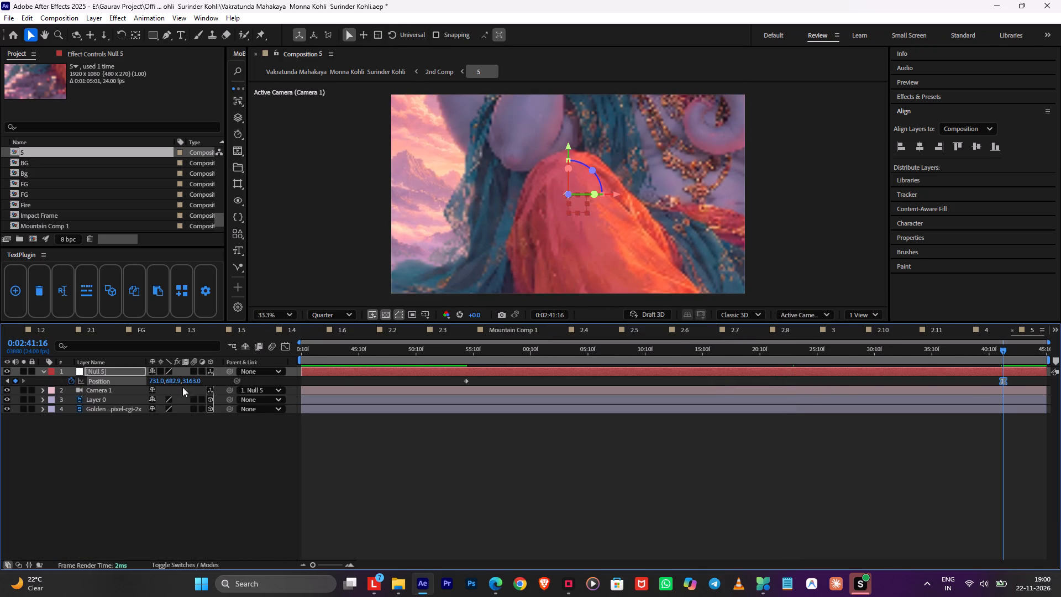
{"action": "left_click_drag", "start_coordinate": [156, 381], "coordinate": [276, 402]}
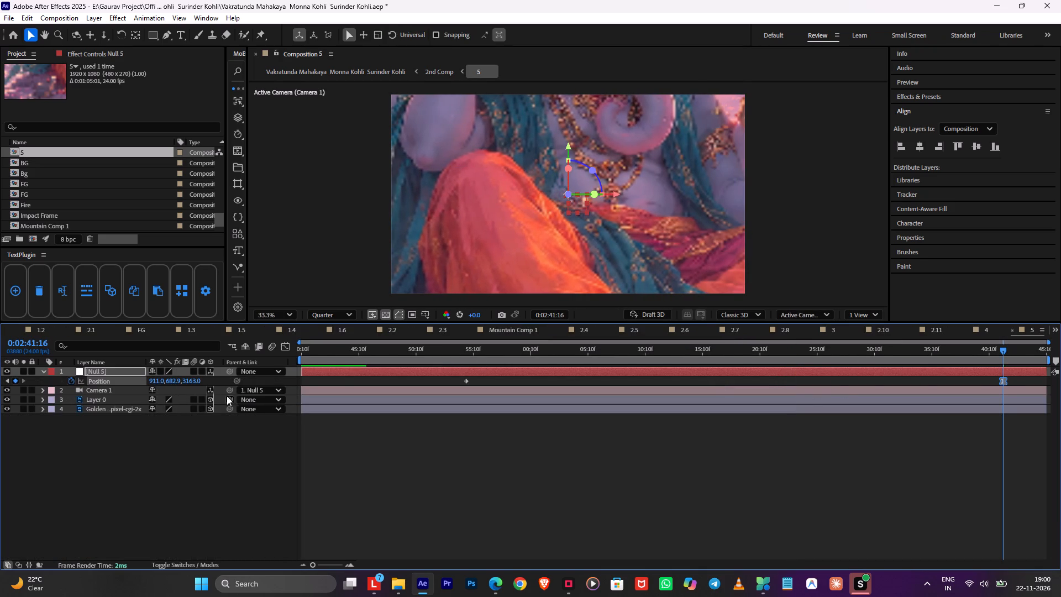
{"action": "left_click_drag", "start_coordinate": [174, 383], "coordinate": [0, 420]}
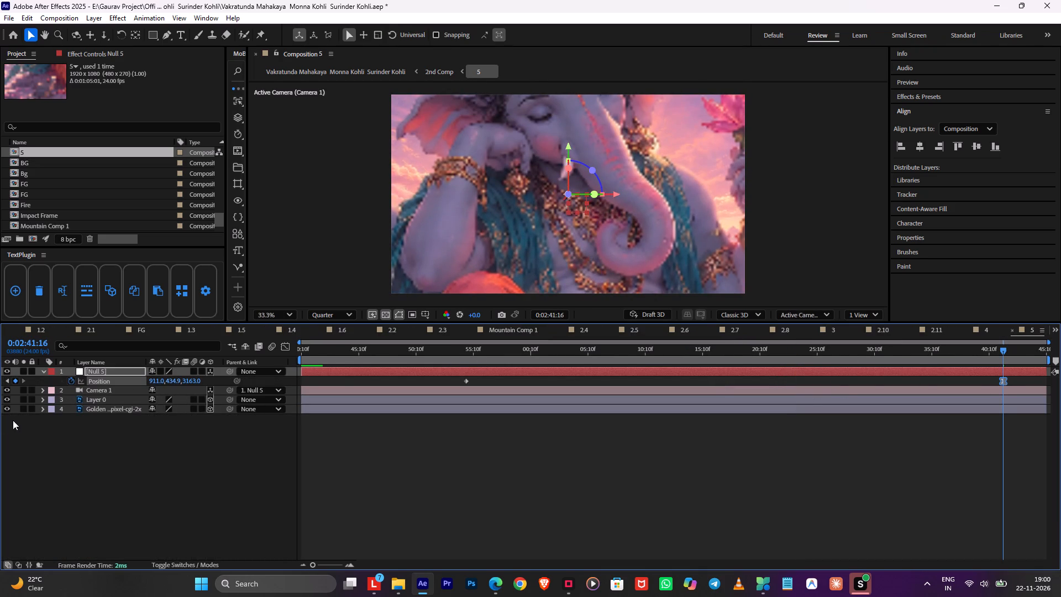
{"action": "key", "text": "F9"}
{"action": "left_click", "coordinate": [926, 417]}
{"action": "key", "text": "Tab"}
{"action": "left_click", "coordinate": [815, 411]}
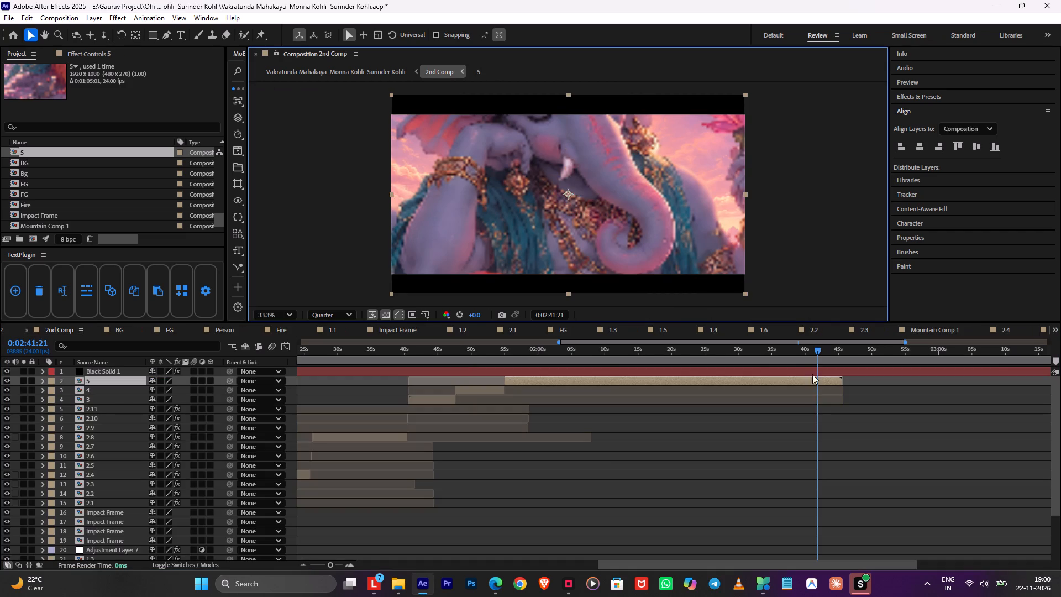
Play back 2nd Comp from about 0:01:52:11 to check the slower camera move in layer 5, and save the project.
{"action": "left_click_drag", "start_coordinate": [789, 357], "coordinate": [487, 361]}
{"action": "key", "text": "space"}
{"action": "key", "text": "ctrl+s"}
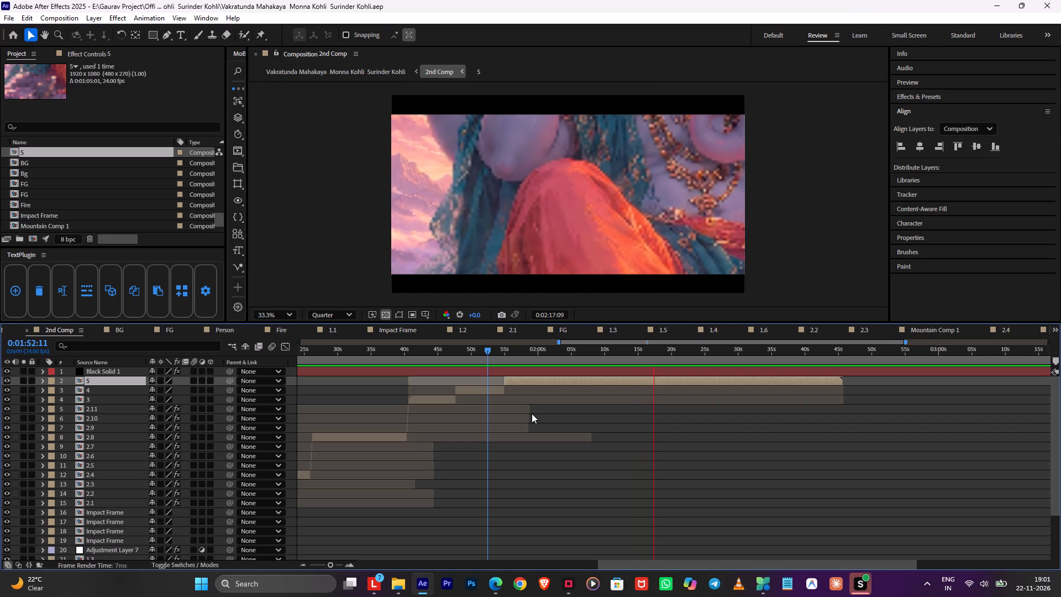
{"action": "scroll", "coordinate": [532, 413], "scroll_direction": "down", "scroll_amount": 1, "text": "alt"}
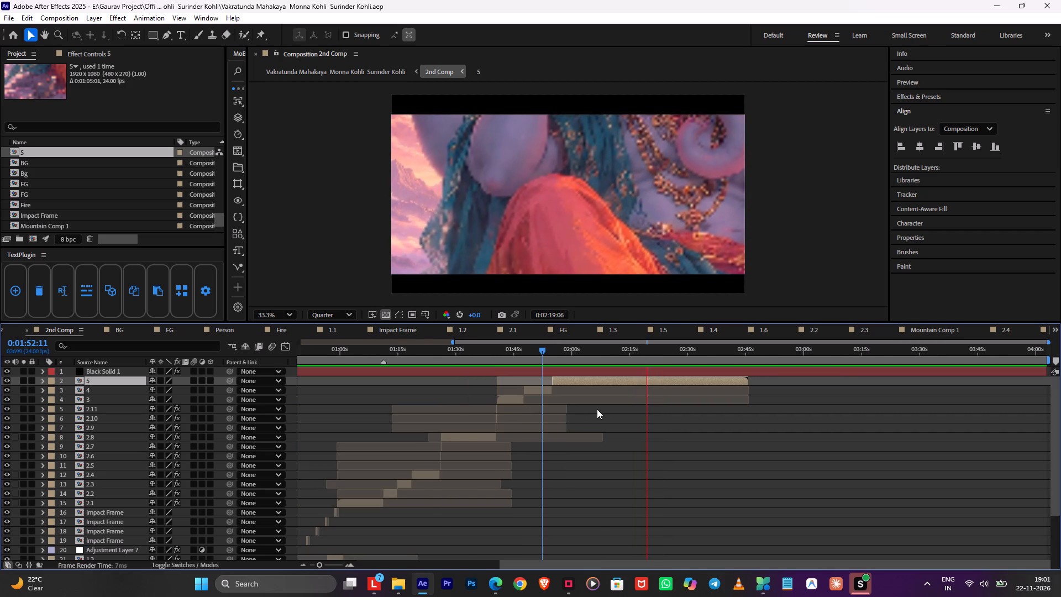
{"action": "middle_click_drag", "start_coordinate": [663, 418], "coordinate": [621, 437]}
{"action": "scroll", "coordinate": [621, 437], "scroll_direction": "down", "scroll_amount": 2}
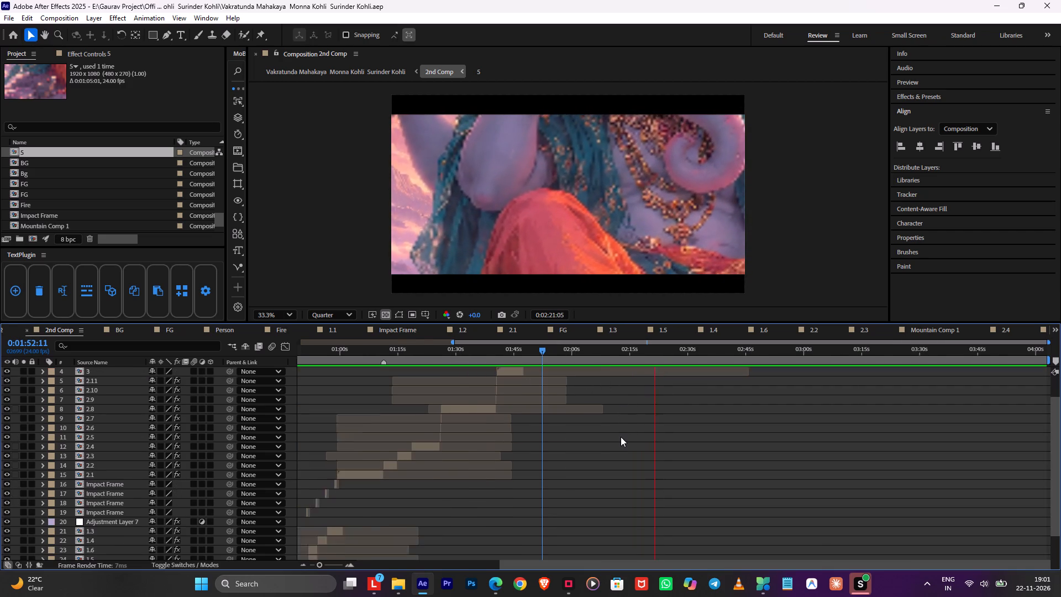
{"action": "scroll", "coordinate": [761, 437], "scroll_direction": "up", "scroll_amount": 1, "text": "alt"}
{"action": "scroll", "coordinate": [762, 432], "scroll_direction": "up", "scroll_amount": 5}
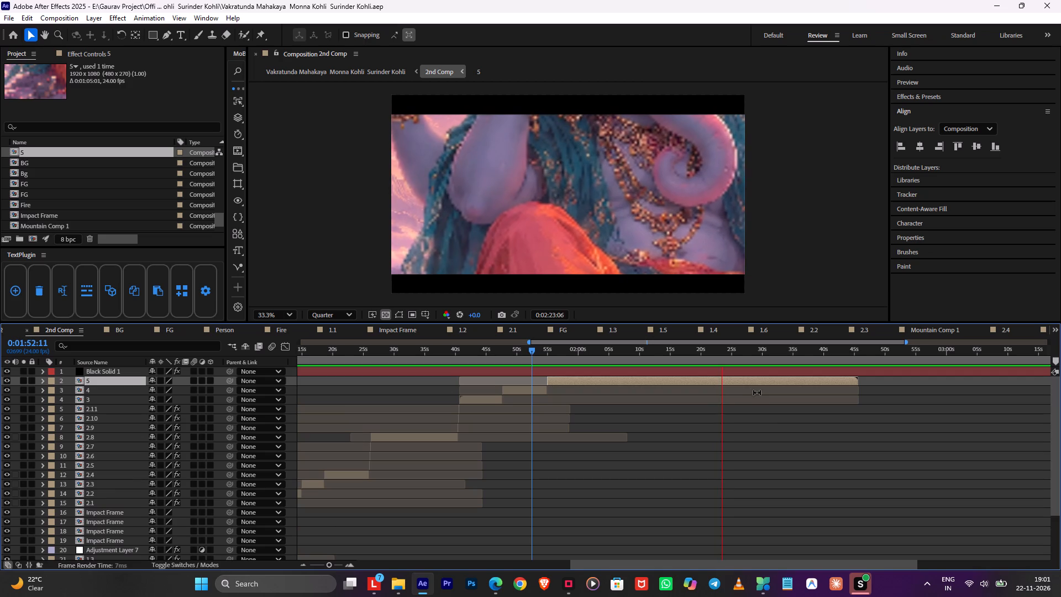
Stop playback at 0:02:24:12 and split the composition 5 layer there.
{"action": "key", "text": "space"}
{"action": "key", "text": "space"}
{"action": "key", "text": "space"}
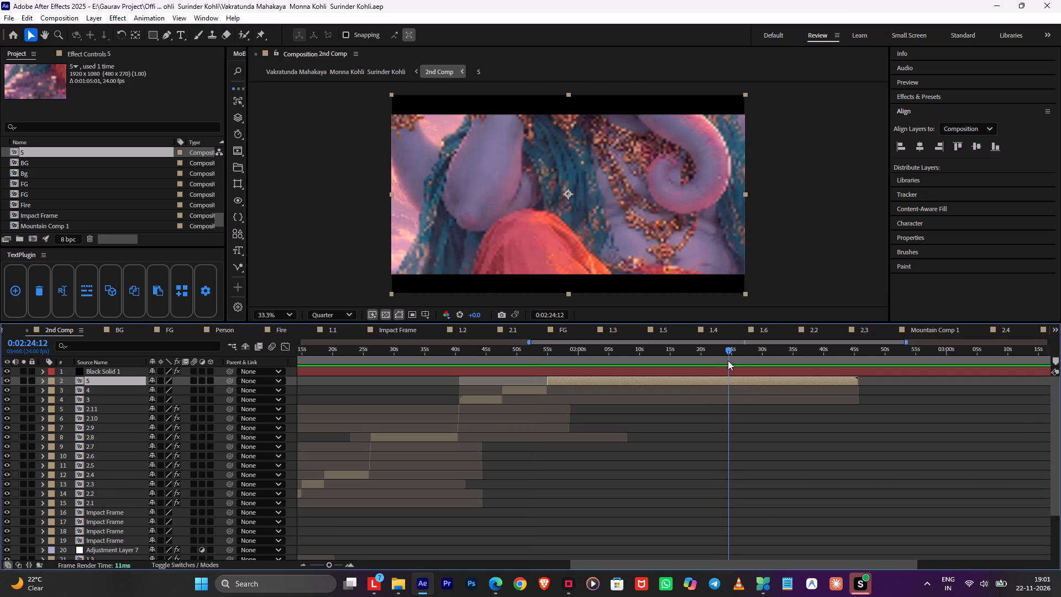
{"action": "key", "text": "ctrl+shift+d"}
Duplicate composition 5 and replace the layer segment starting at 0:02:24:12 with the copy.
{"action": "right_click", "coordinate": [729, 378]}
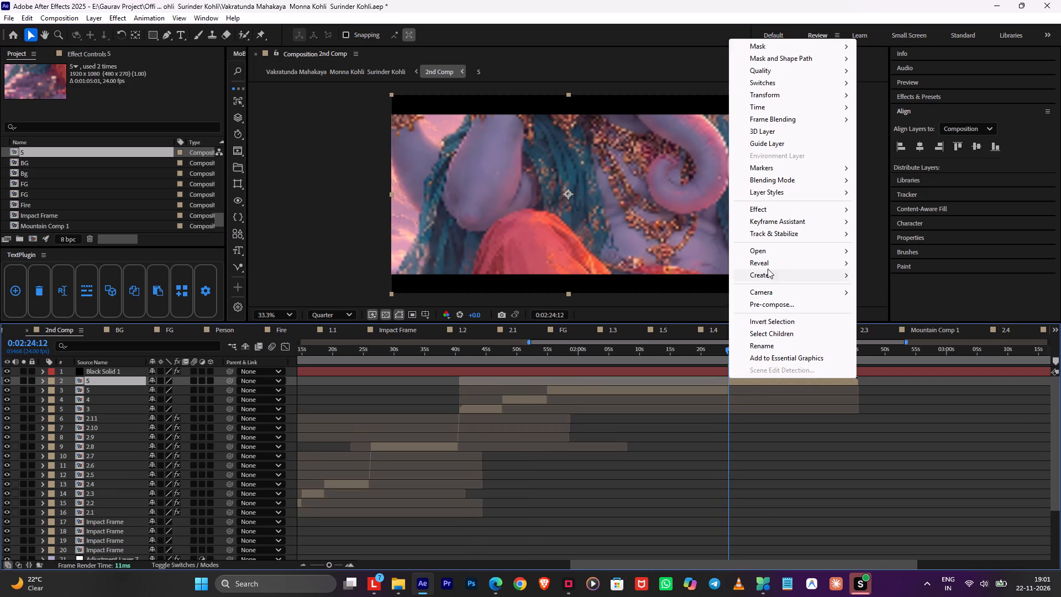
{"action": "left_click", "coordinate": [891, 275]}
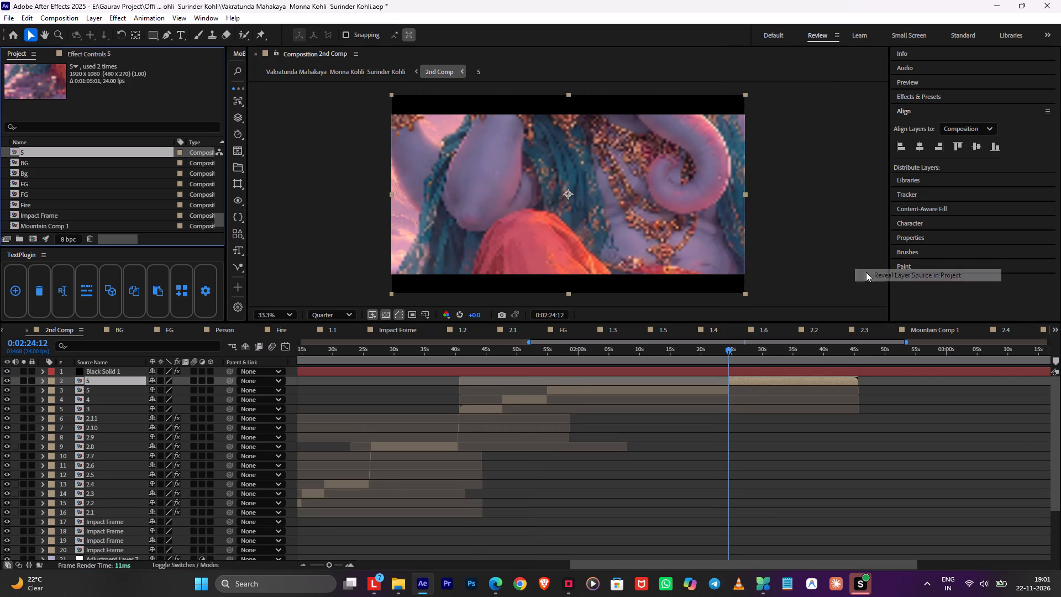
{"action": "key", "text": "ctrl+d"}
{"action": "left_click_drag", "start_coordinate": [88, 155], "coordinate": [90, 376]}
In composition 6, replace the null's position keyframes with one at 0:02:24:07 and pull its Z position back to about 1901.
{"action": "double_click", "coordinate": [755, 379]}
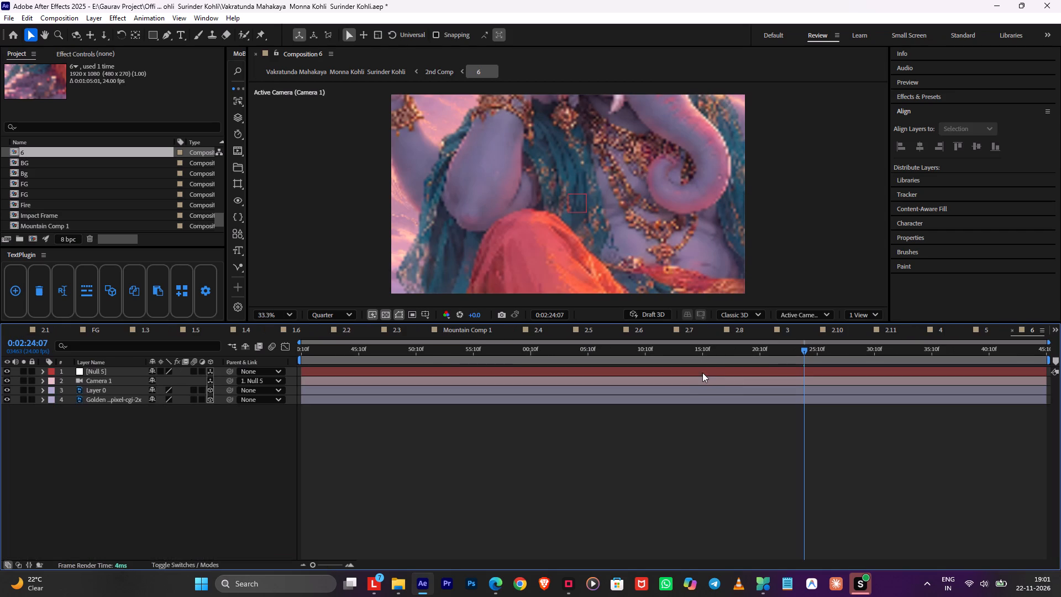
{"action": "left_click", "coordinate": [702, 373]}
{"action": "key", "text": "p"}
{"action": "triple_click", "coordinate": [66, 379]}
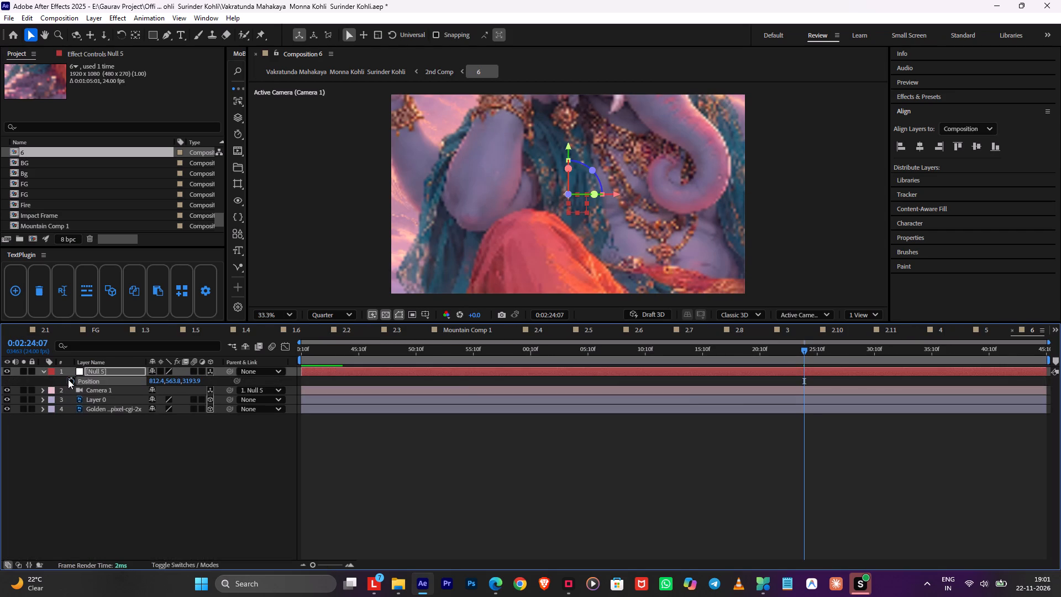
{"action": "left_click_drag", "start_coordinate": [192, 382], "coordinate": [0, 395]}
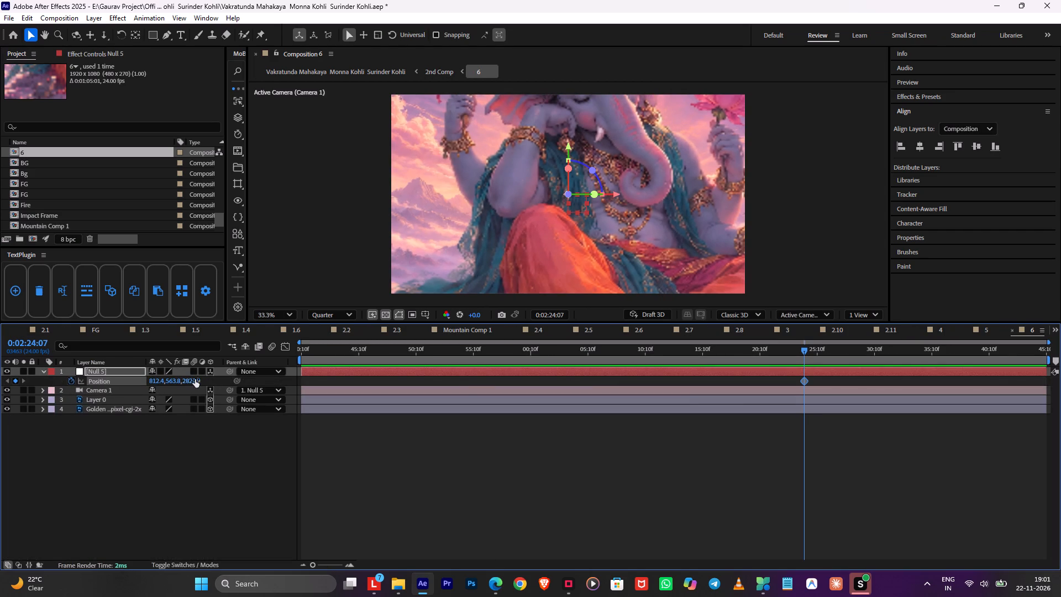
{"action": "left_click_drag", "start_coordinate": [190, 380], "coordinate": [0, 385]}
{"action": "left_click_drag", "start_coordinate": [191, 381], "coordinate": [0, 380]}
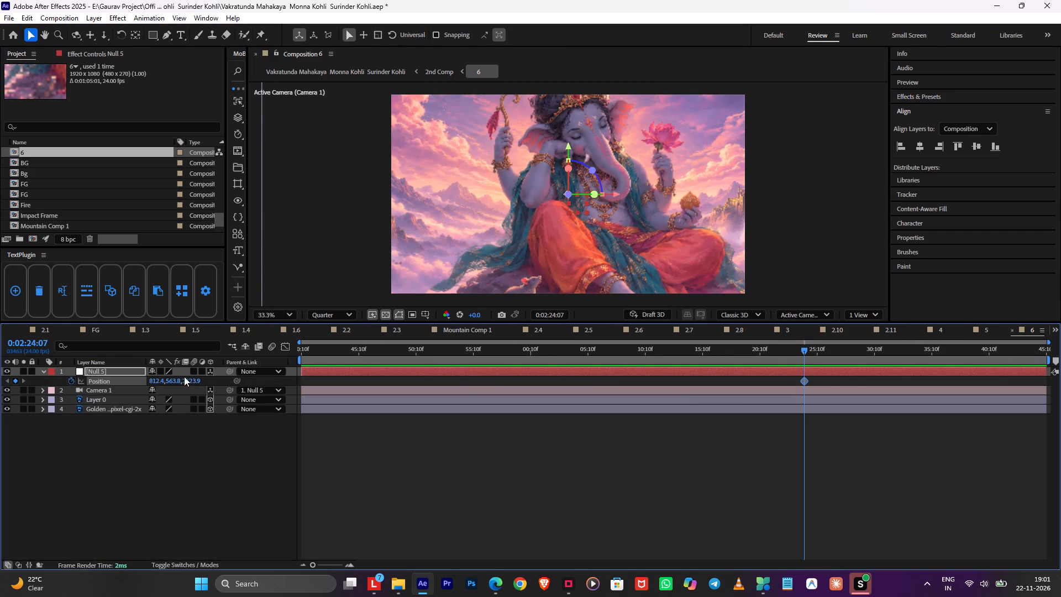
{"action": "left_click_drag", "start_coordinate": [197, 378], "coordinate": [72, 378]}
Add an end position keyframe for the null at 0:02:33:14 with Z at about 275, revealing the full artwork, and apply Easy Ease.
{"action": "left_click_drag", "start_coordinate": [889, 352], "coordinate": [911, 351]}
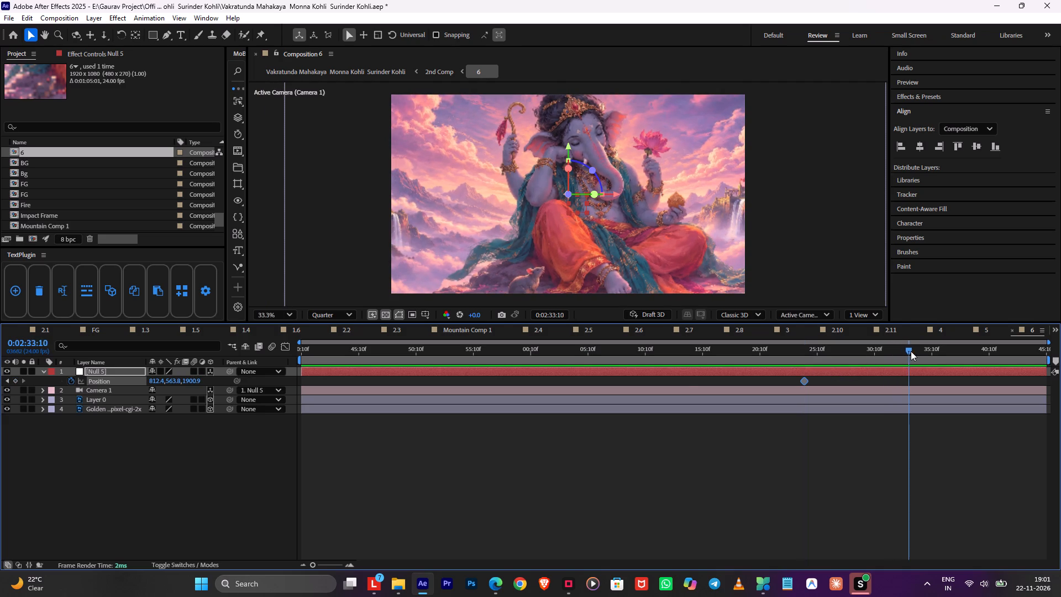
{"action": "left_click_drag", "start_coordinate": [911, 351], "coordinate": [911, 351]}
{"action": "left_click_drag", "start_coordinate": [189, 379], "coordinate": [0, 386]}
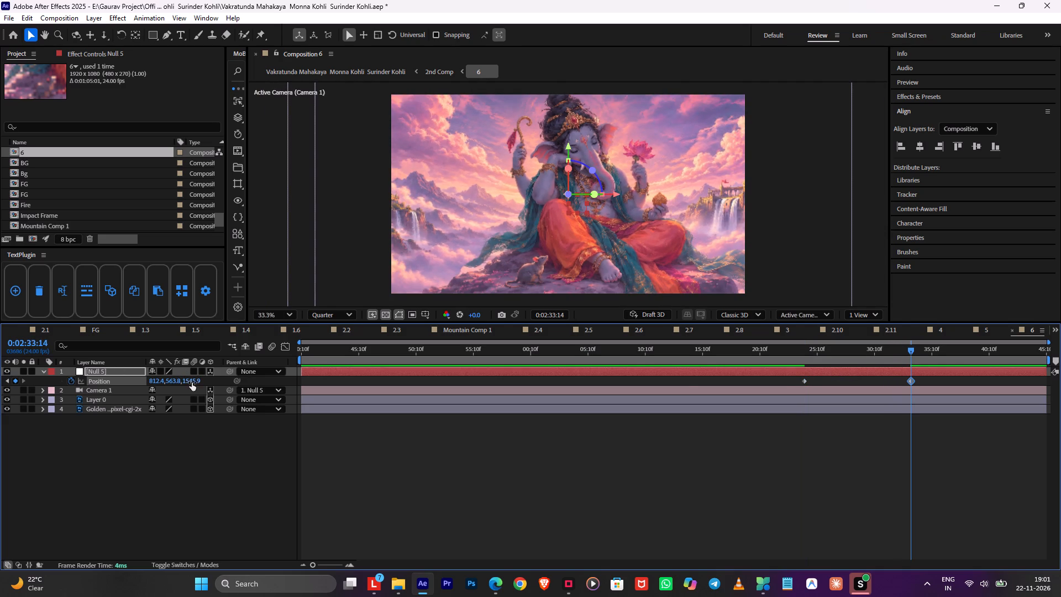
{"action": "left_click_drag", "start_coordinate": [192, 383], "coordinate": [0, 396]}
{"action": "left_click_drag", "start_coordinate": [190, 381], "coordinate": [0, 381]}
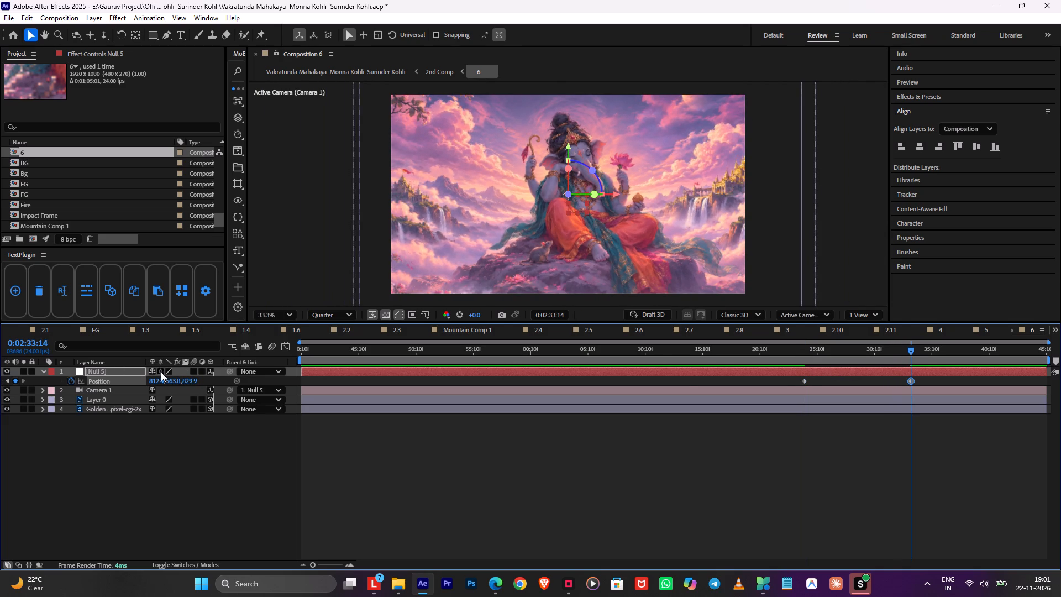
{"action": "left_click_drag", "start_coordinate": [190, 381], "coordinate": [0, 375]}
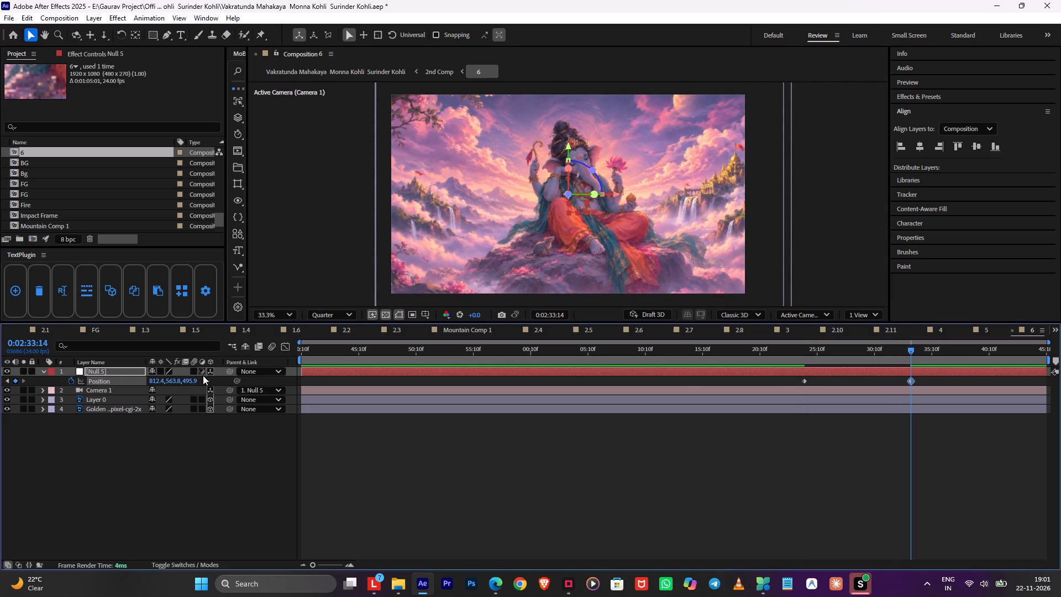
{"action": "left_click_drag", "start_coordinate": [197, 382], "coordinate": [81, 389]}
{"action": "key", "text": "F9"}
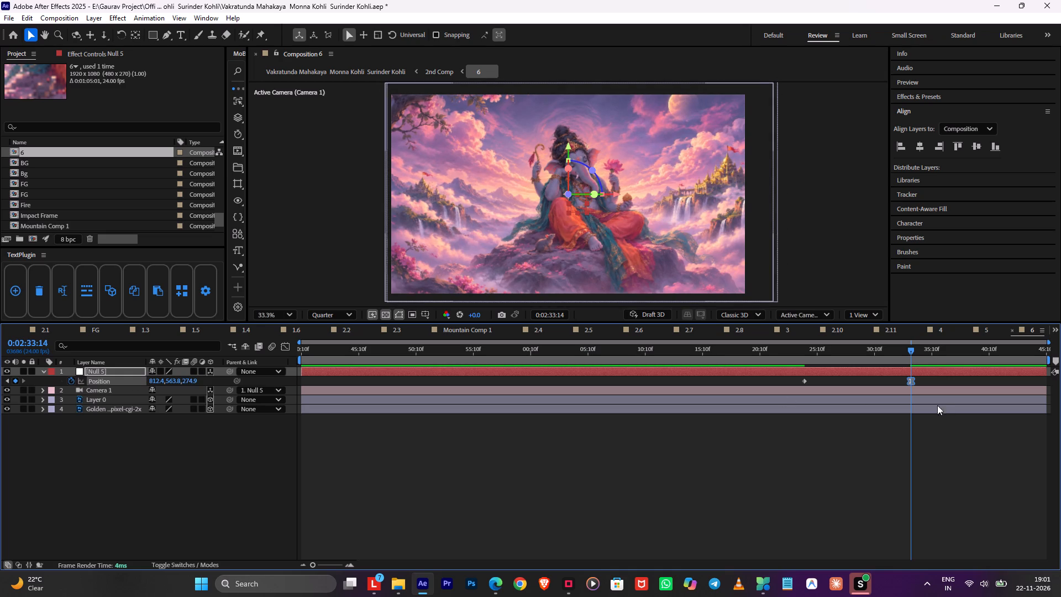
Move the null's end position keyframe in composition 6 to the end of its timeline, return to 2nd Comp and save.
{"action": "left_click_drag", "start_coordinate": [912, 378], "coordinate": [1043, 380]}
{"action": "key", "text": "Tab"}
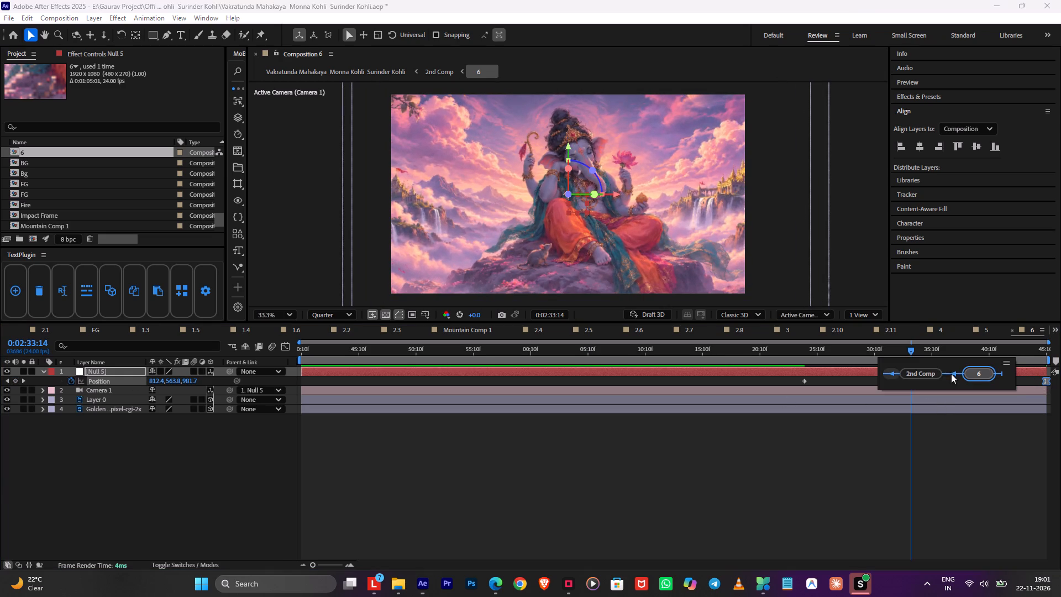
{"action": "left_click", "coordinate": [923, 373]}
{"action": "left_click_drag", "start_coordinate": [757, 353], "coordinate": [684, 358]}
{"action": "key", "text": "space"}
{"action": "key", "text": "ctrl+s"}
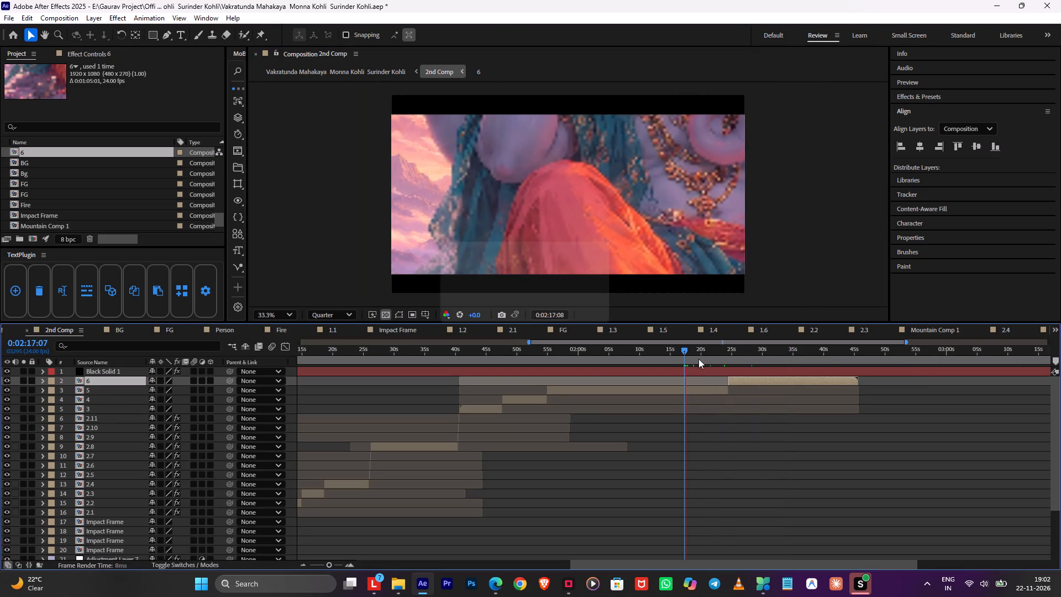
Preview the cut into composition 6 in 2nd Comp, shift its layer segment to start at 0:02:24:03, and save.
{"action": "scroll", "coordinate": [710, 415], "scroll_direction": "up", "scroll_amount": 1, "text": "alt"}
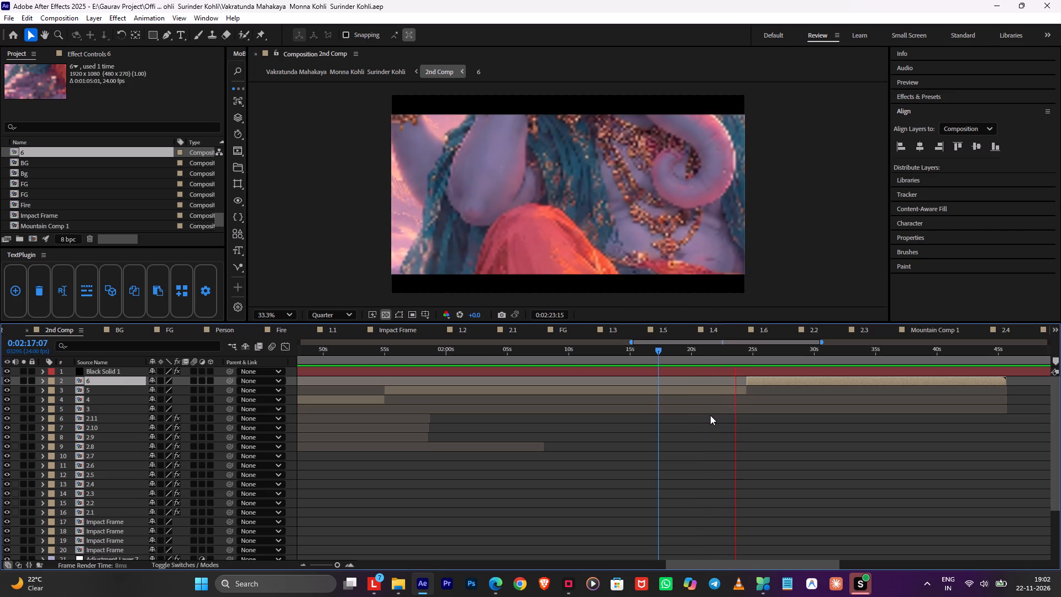
{"action": "left_click_drag", "start_coordinate": [742, 352], "coordinate": [740, 352]}
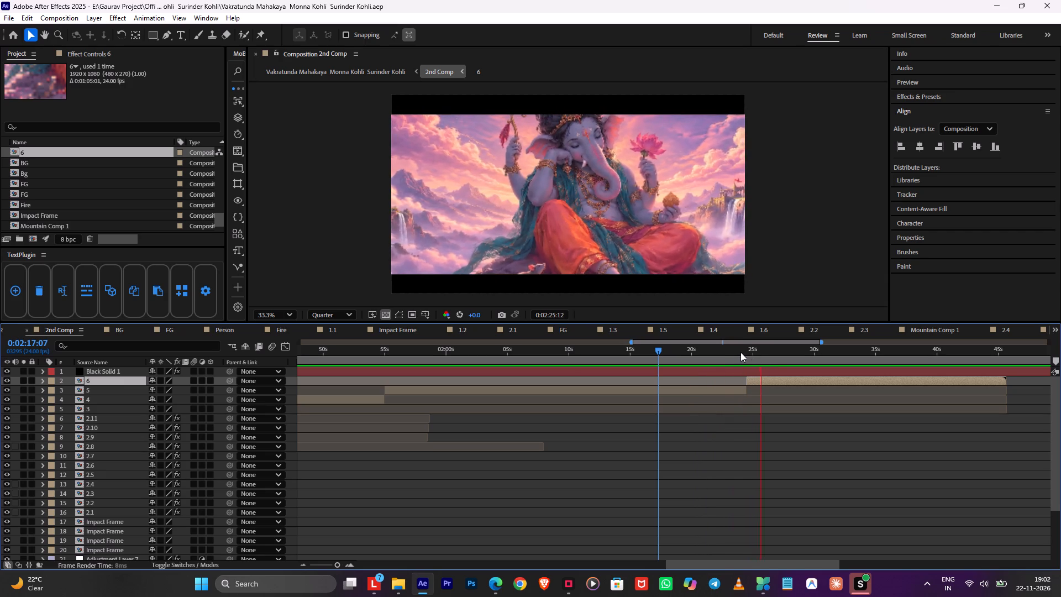
{"action": "left_click_drag", "start_coordinate": [740, 352], "coordinate": [736, 352]}
{"action": "key", "text": "space"}
{"action": "key", "text": "space"}
{"action": "key", "text": "space"}
{"action": "key", "text": "space"}
{"action": "key", "text": "space"}
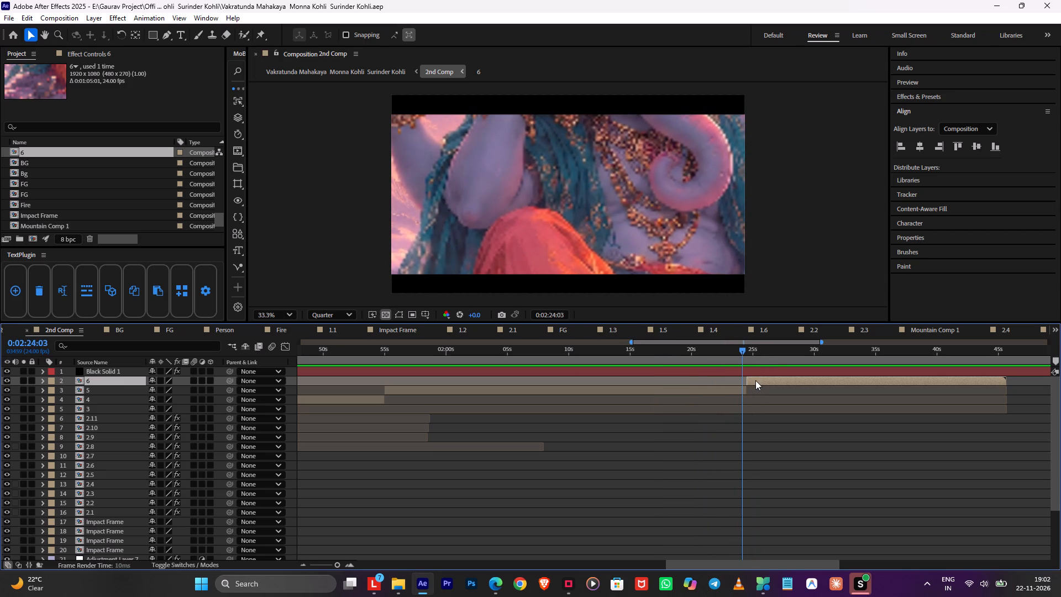
{"action": "left_click", "coordinate": [743, 354]}
{"action": "left_click_drag", "start_coordinate": [760, 380], "coordinate": [750, 381]}
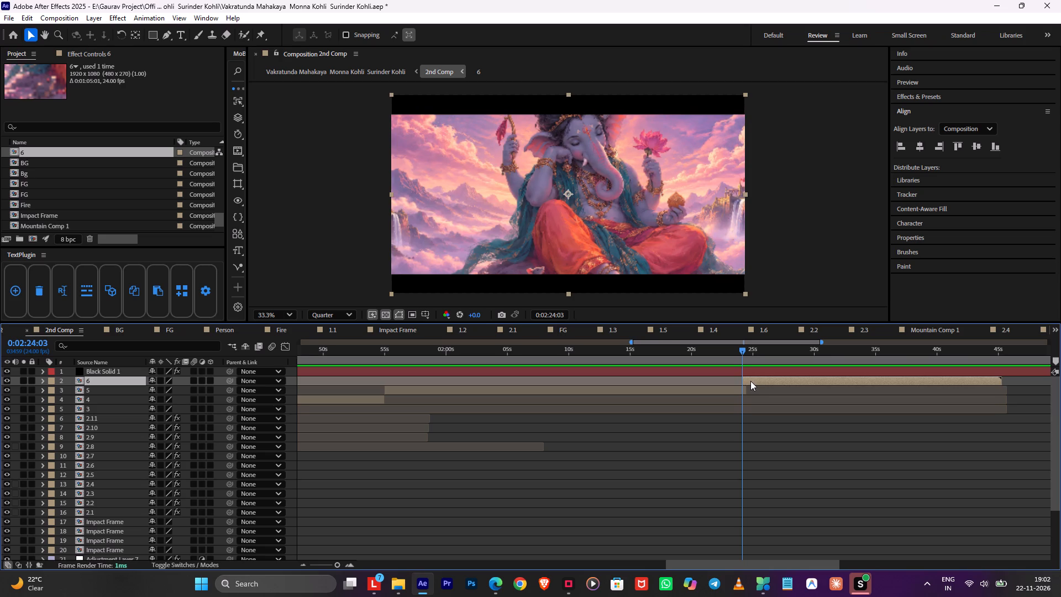
{"action": "key", "text": "space"}
{"action": "key", "text": "ctrl+s"}
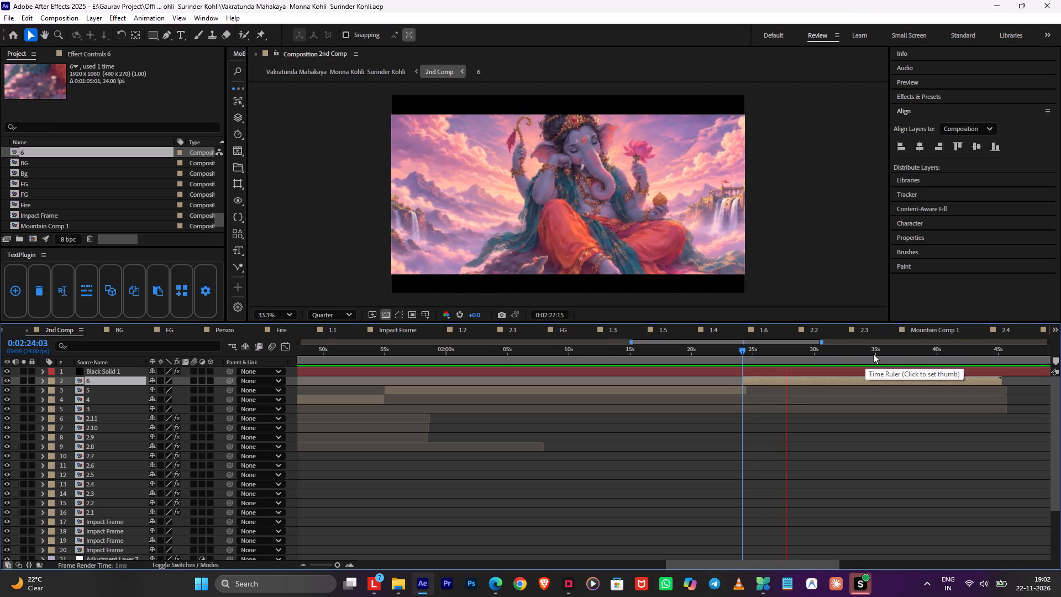
Play the end of composition 6's segment and slip its source about 12 seconds later within the existing in and out points.
{"action": "left_click_drag", "start_coordinate": [874, 354], "coordinate": [933, 354]}
{"action": "key", "text": "space"}
{"action": "scroll", "coordinate": [967, 394], "scroll_direction": "down", "scroll_amount": 2, "text": "alt"}
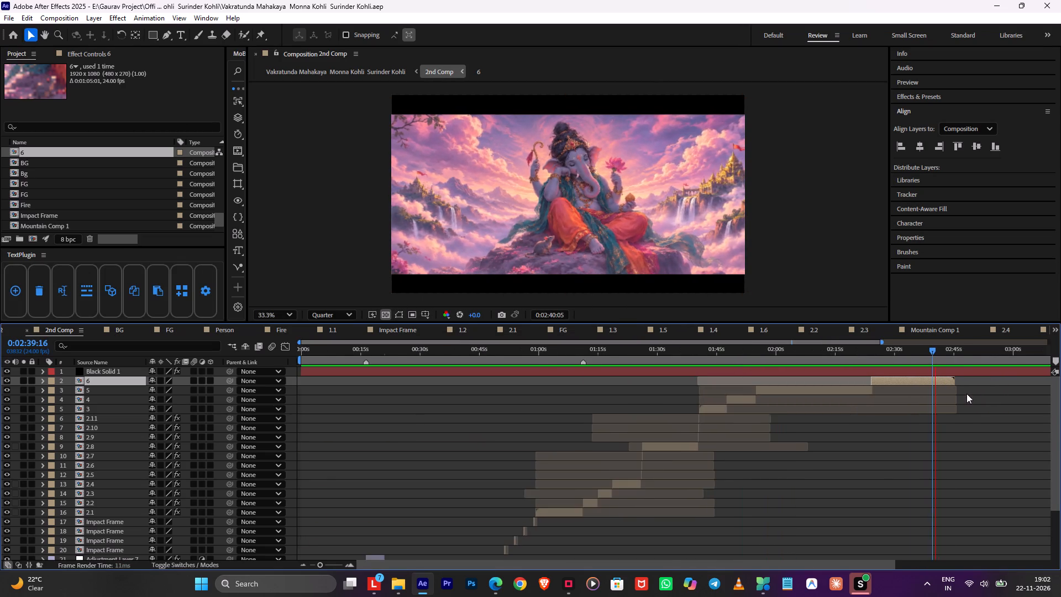
{"action": "middle_click_drag", "start_coordinate": [969, 397], "coordinate": [643, 438]}
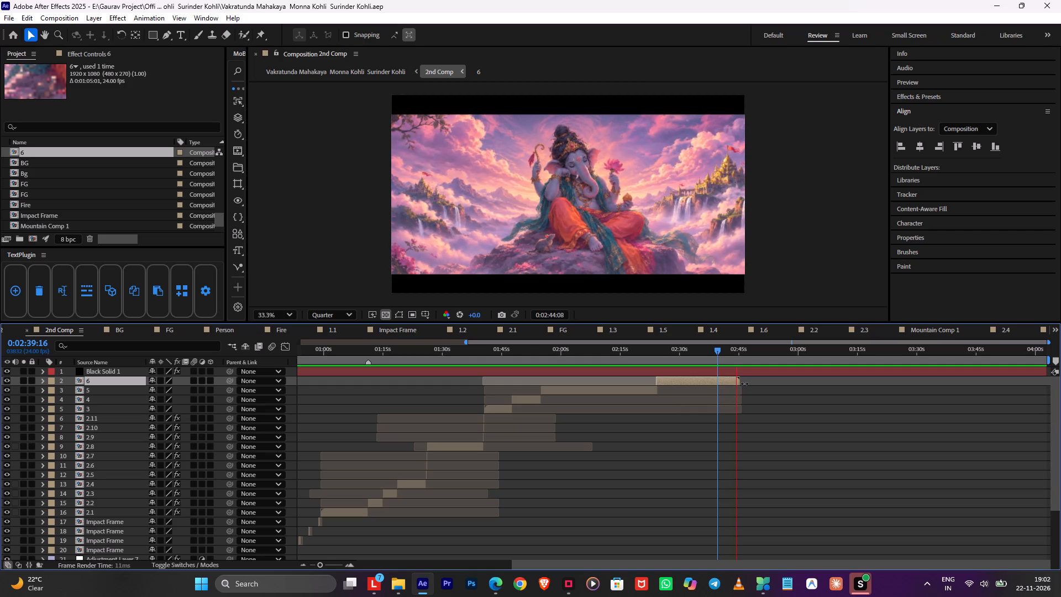
{"action": "key", "text": "space"}
{"action": "left_click", "coordinate": [740, 348]}
{"action": "key", "text": "space"}
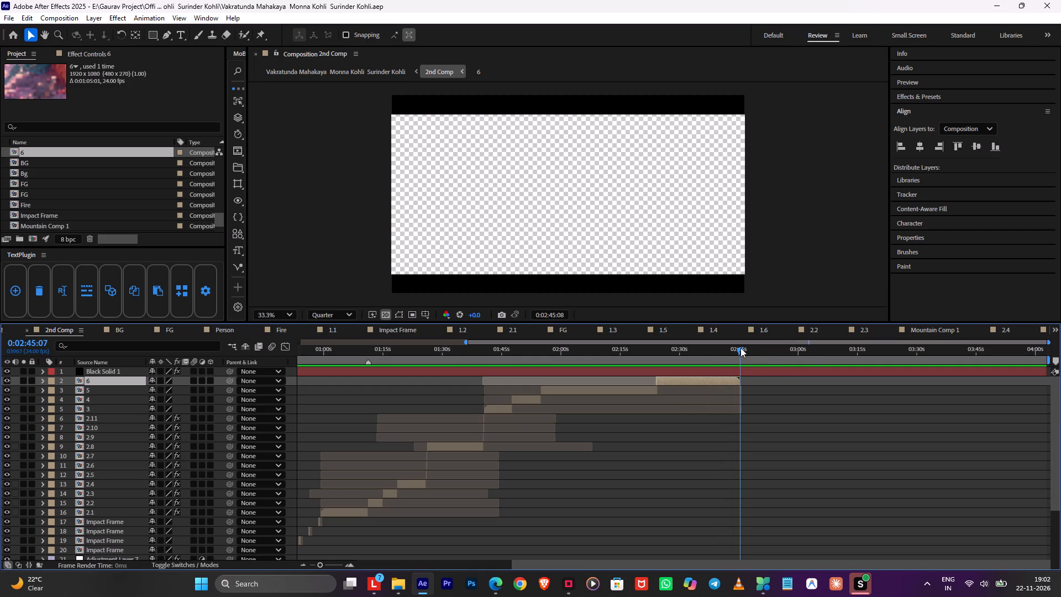
{"action": "left_click", "coordinate": [740, 348]}
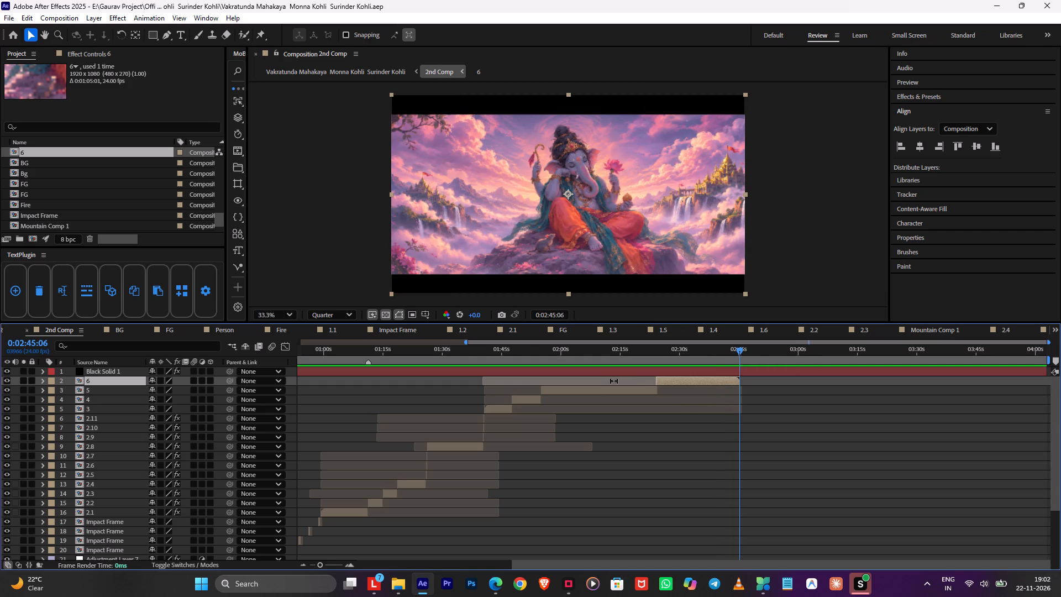
{"action": "left_click_drag", "start_coordinate": [614, 381], "coordinate": [660, 387]}
Open composition 6 at its segment start, move the null's first position keyframe to 0:02:12:13, return to 2nd Comp and save.
{"action": "left_click_drag", "start_coordinate": [673, 357], "coordinate": [660, 355], "text": "shift"}
{"action": "left_click", "coordinate": [659, 355], "text": "shift"}
{"action": "left_click_drag", "start_coordinate": [659, 355], "coordinate": [656, 355]}
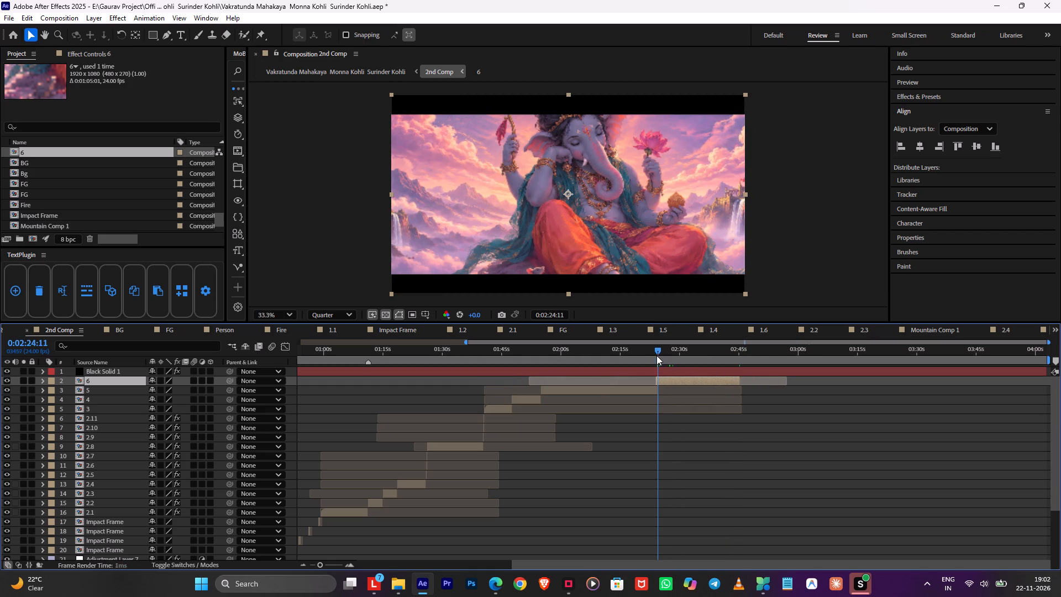
{"action": "left_click_drag", "start_coordinate": [656, 355], "coordinate": [650, 355]}
{"action": "double_click", "coordinate": [669, 381]}
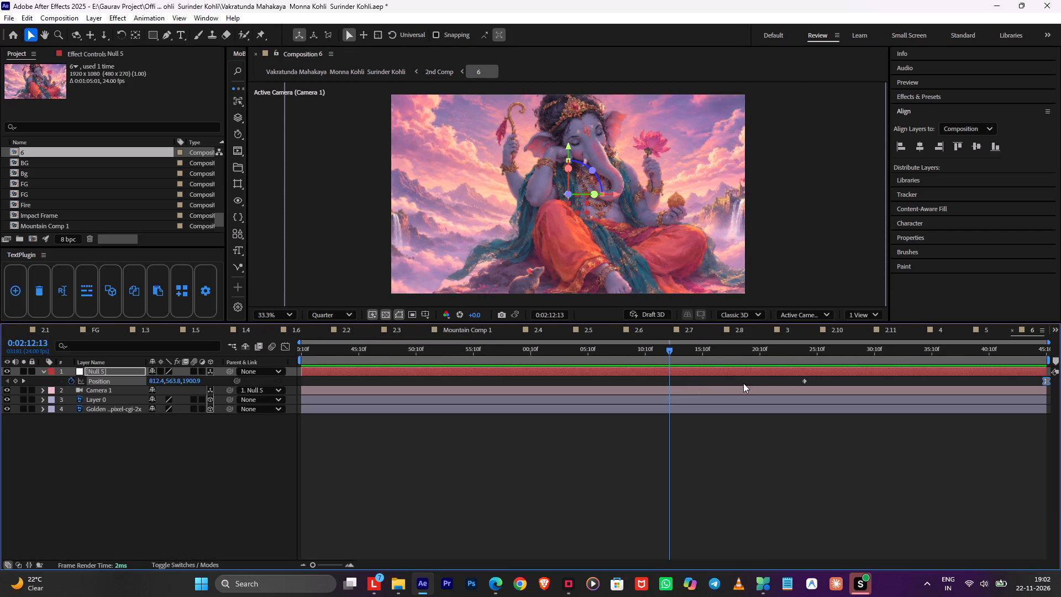
{"action": "left_click_drag", "start_coordinate": [802, 380], "coordinate": [664, 389]}
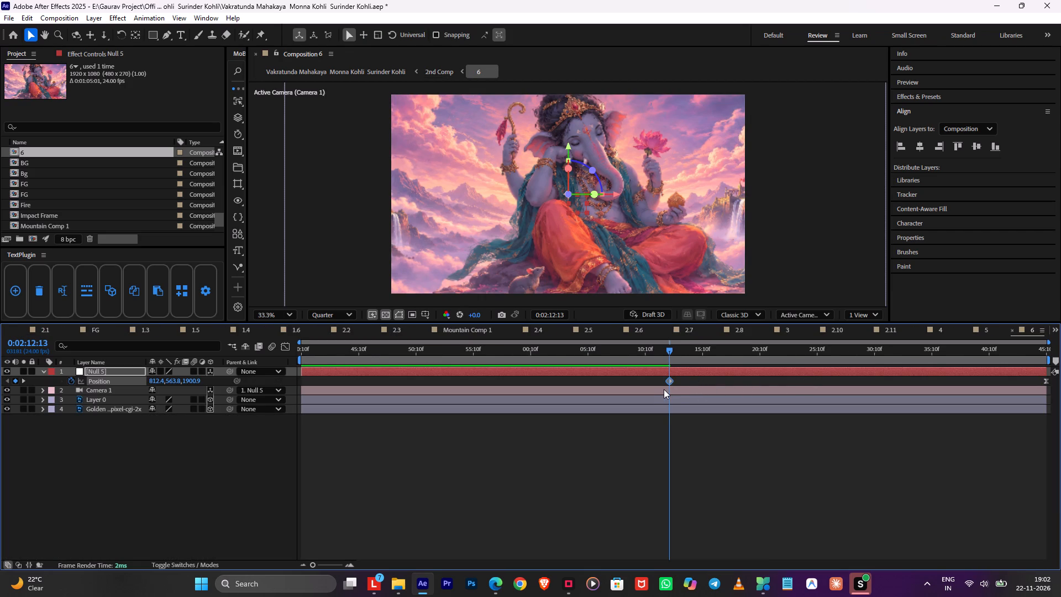
{"action": "key", "text": "Tab"}
{"action": "left_click", "coordinate": [594, 389]}
{"action": "key", "text": "ctrl+s"}
{"action": "left_click", "coordinate": [695, 409]}
{"action": "key", "text": "space"}
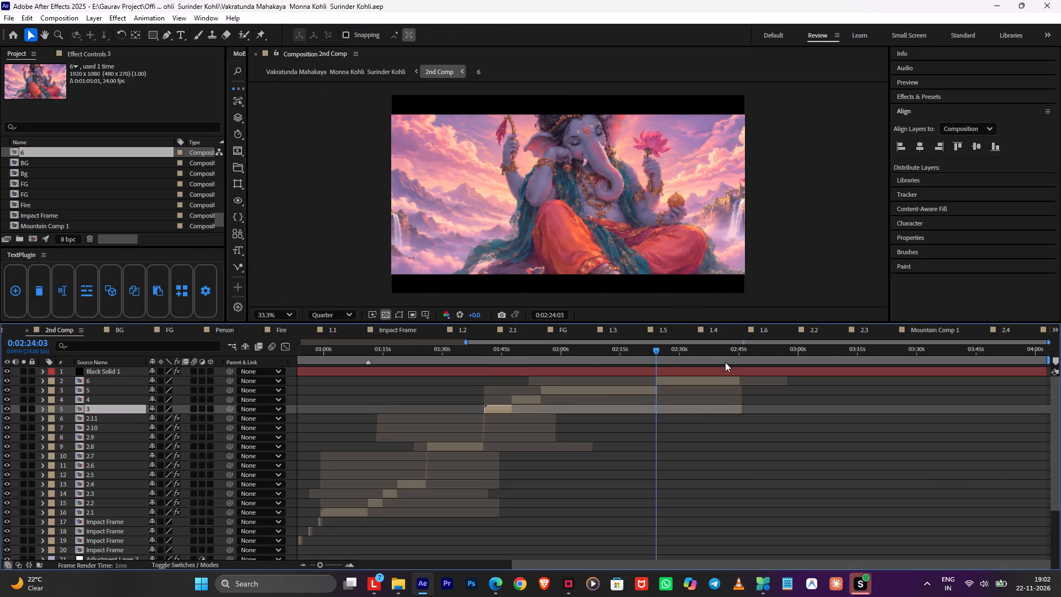
{"action": "left_click_drag", "start_coordinate": [728, 359], "coordinate": [736, 360]}
{"action": "key", "text": "space"}
{"action": "left_click_drag", "start_coordinate": [742, 381], "coordinate": [755, 382]}
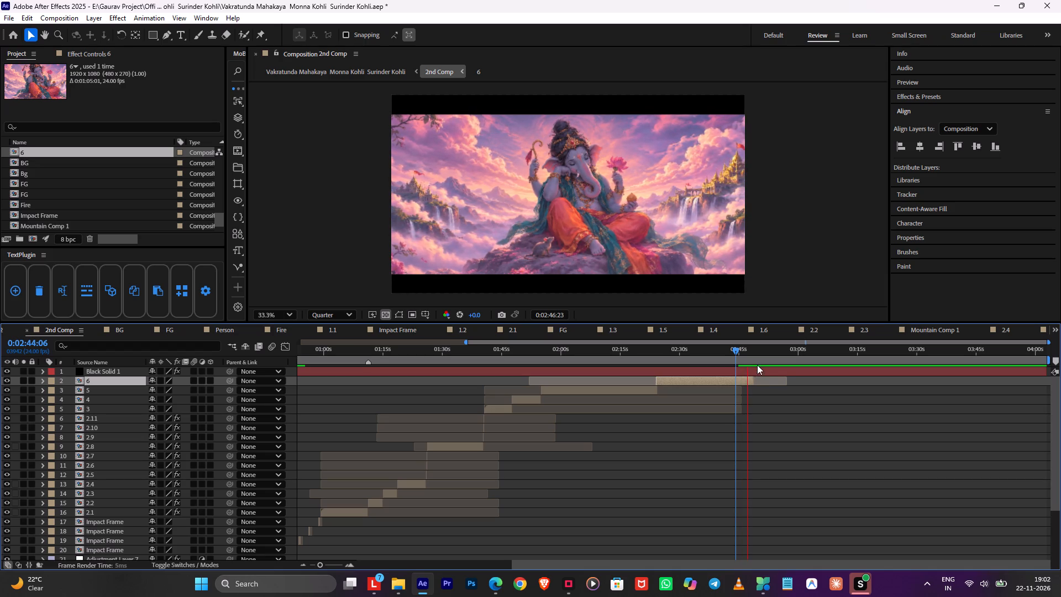